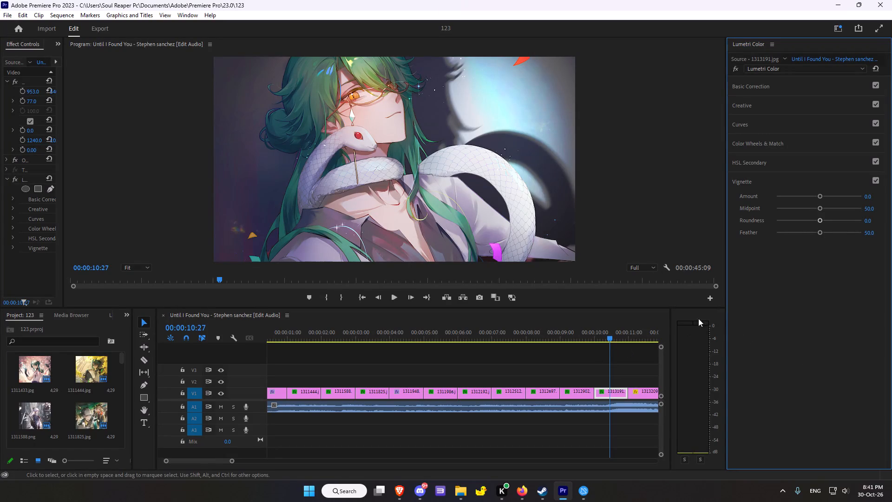
Compare the 1313191.jpg clip with and without its Lumetri Color effect.
left_click(735, 71)
left_click(735, 71)
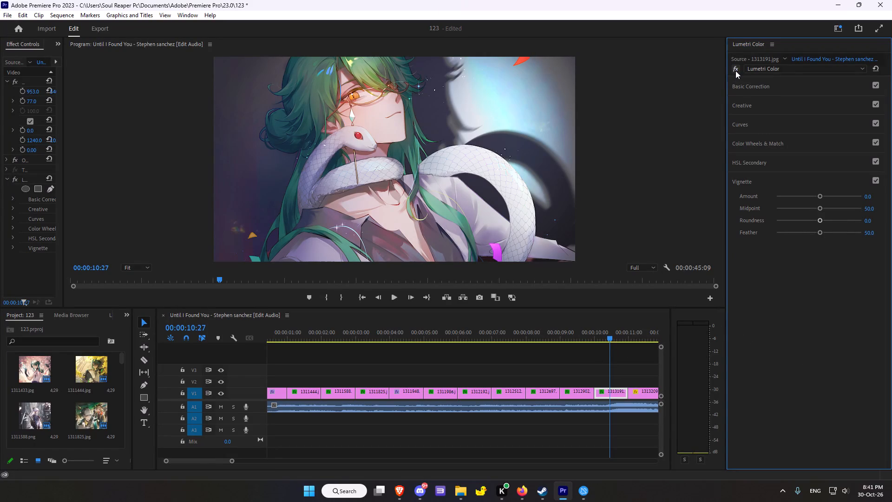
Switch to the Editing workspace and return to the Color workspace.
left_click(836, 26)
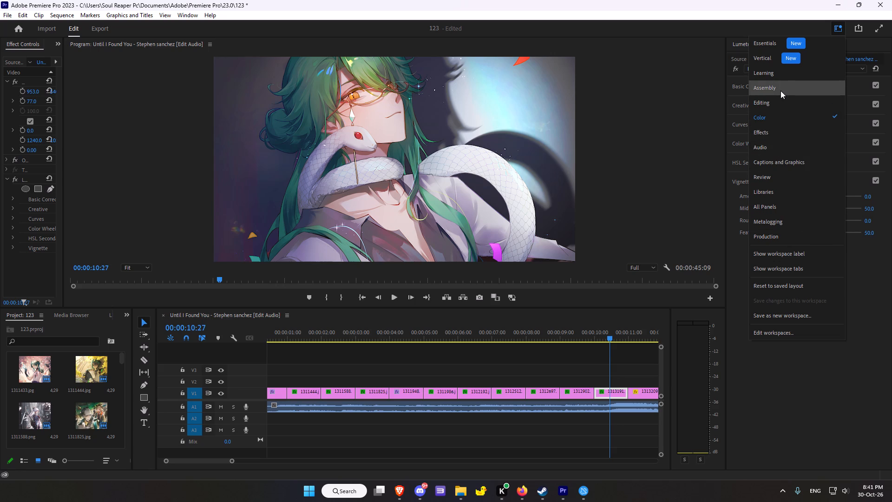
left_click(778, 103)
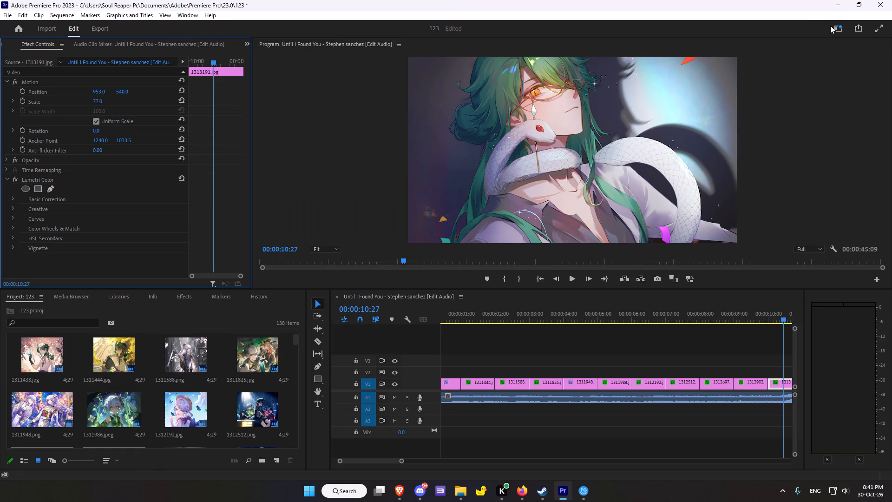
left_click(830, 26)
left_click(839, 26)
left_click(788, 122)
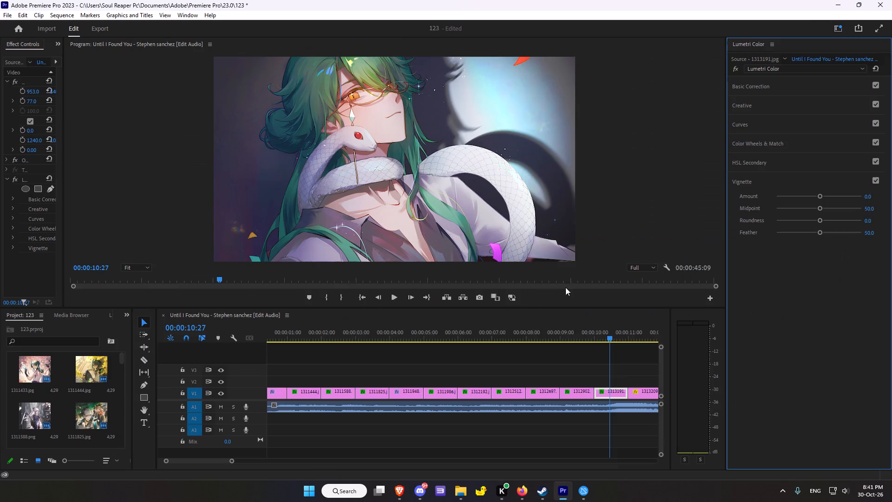
Enlarge the Program monitor by shrinking the timeline area below it to about one video and one audio track high.
left_click_drag(498, 307, 510, 357)
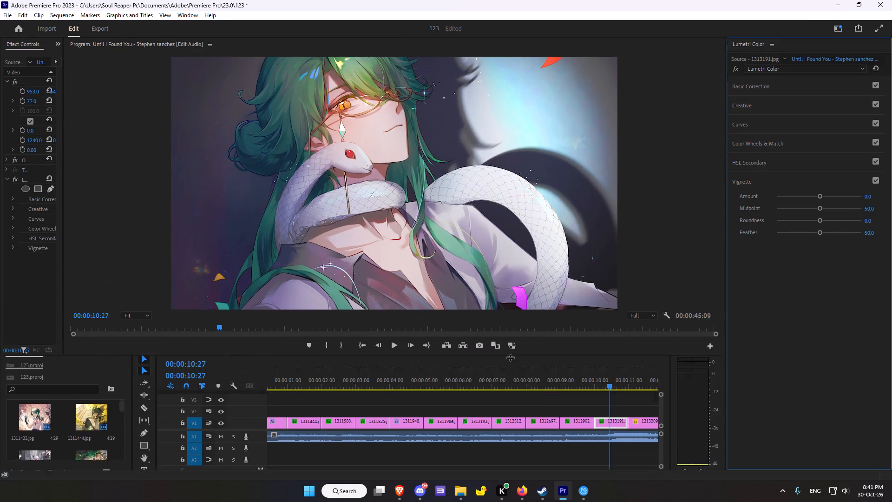
left_click_drag(510, 357, 515, 404)
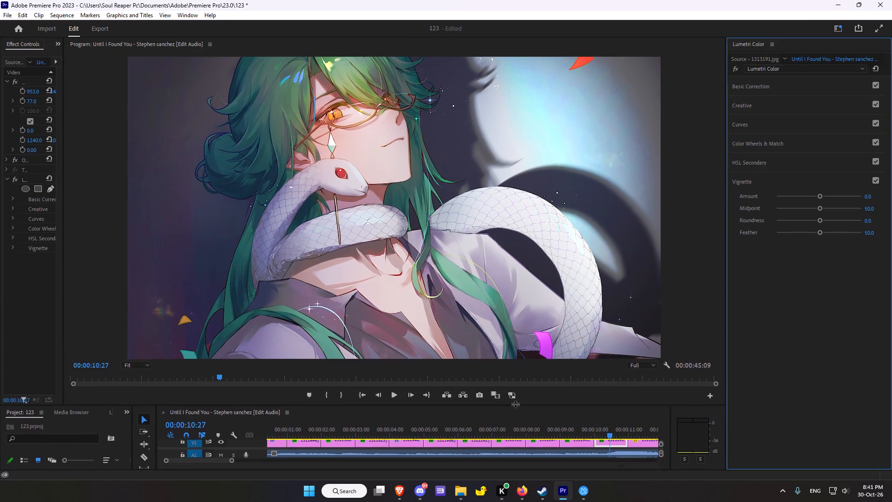
left_click_drag(515, 404, 518, 398)
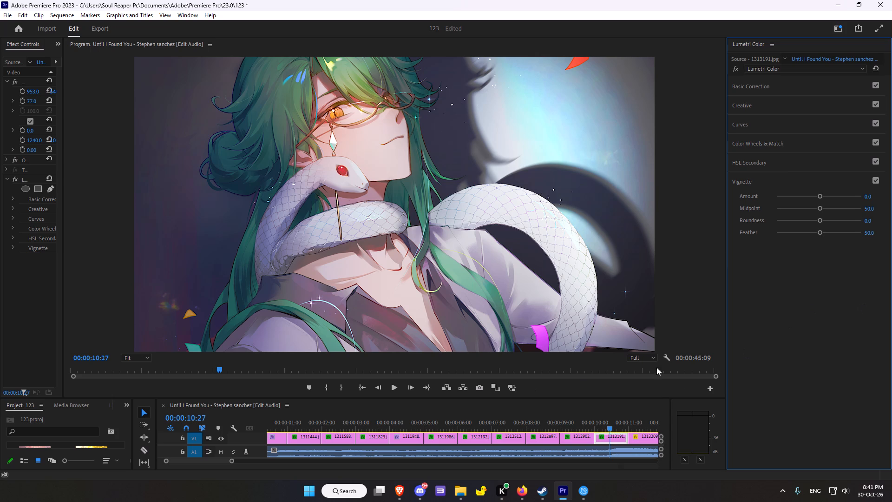
Compare the 1313191.jpg clip before and after its Lumetri Color correction in the enlarged preview.
left_click(731, 69)
double_click(738, 65)
Look through the remaining image clips along the timeline and return to the clips around 10 seconds.
scroll(600, 419, "down", 20)
scroll(600, 419, "down", 13)
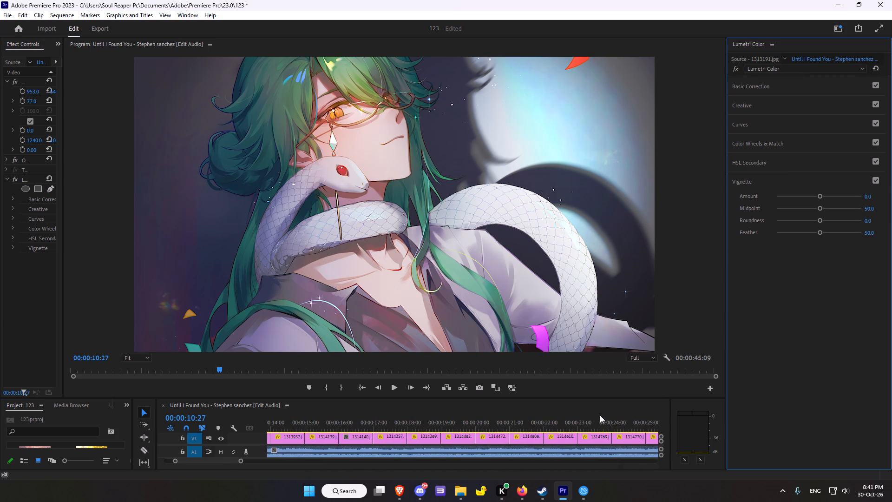
scroll(600, 415, "down", 20)
scroll(600, 415, "down", 20)
scroll(600, 415, "down", 4)
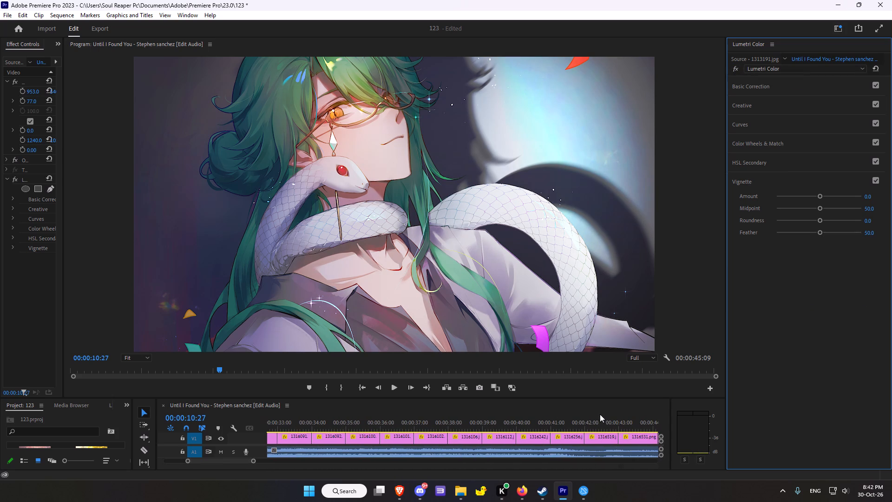
scroll(600, 414, "down", 10)
scroll(600, 414, "up", 15)
scroll(600, 414, "up", 6)
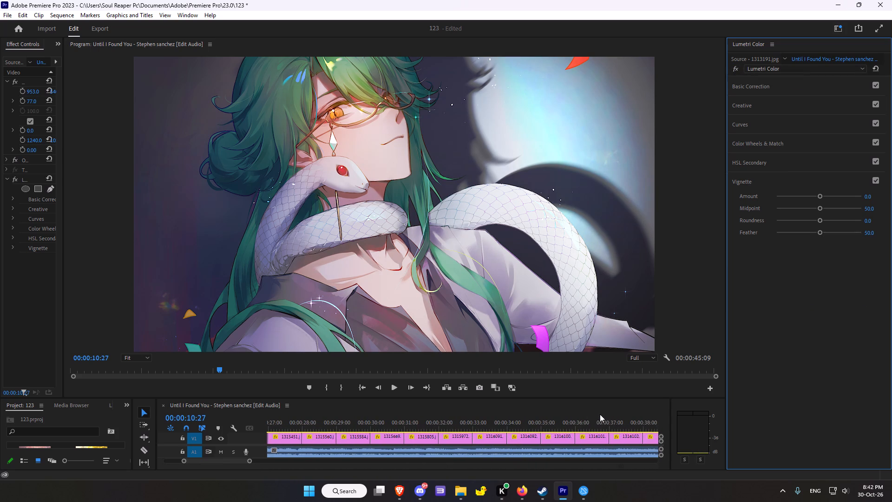
scroll(600, 414, "up", 19)
scroll(600, 414, "up", 6)
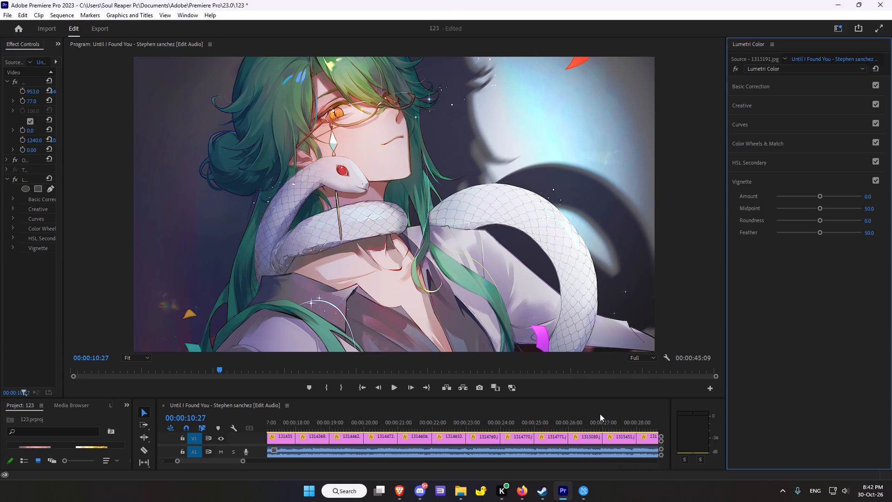
scroll(600, 414, "up", 17)
scroll(600, 414, "up", 5)
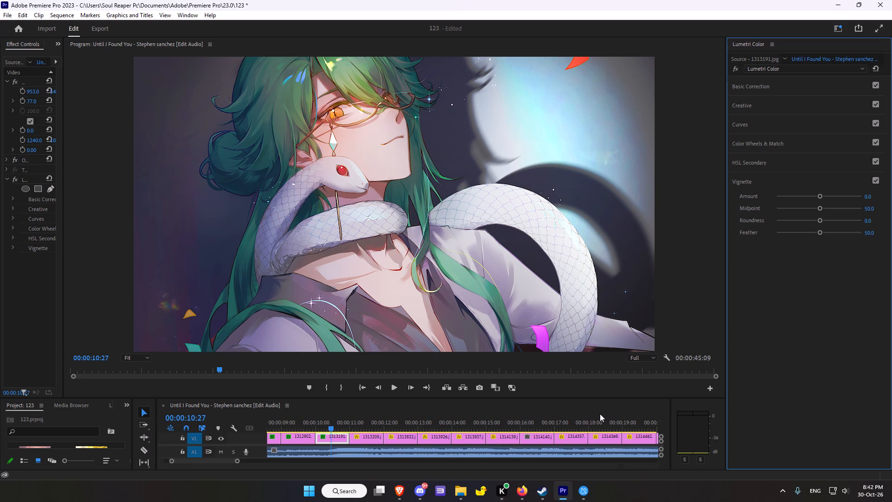
scroll(600, 414, "up", 3)
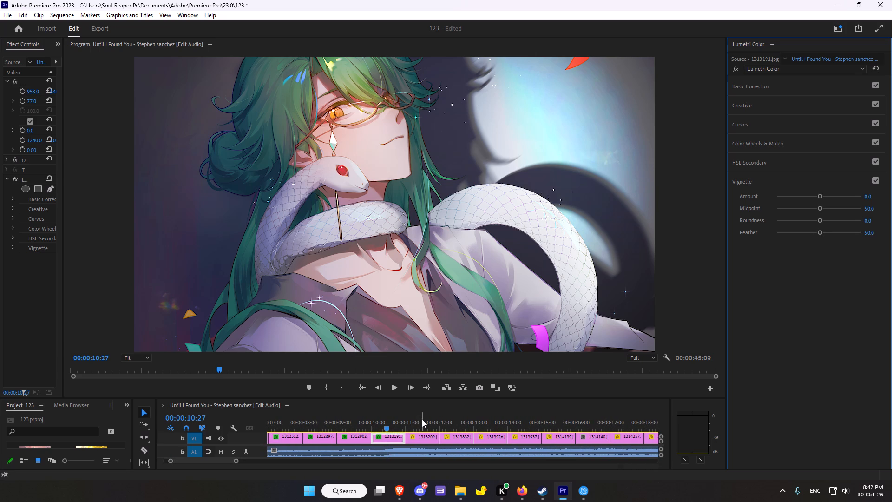
Colour-correct the 1313209.jpg clip with temperature -13, tint 18.5 and saturation 126.1, comparing it with the original along the way.
left_click(418, 420)
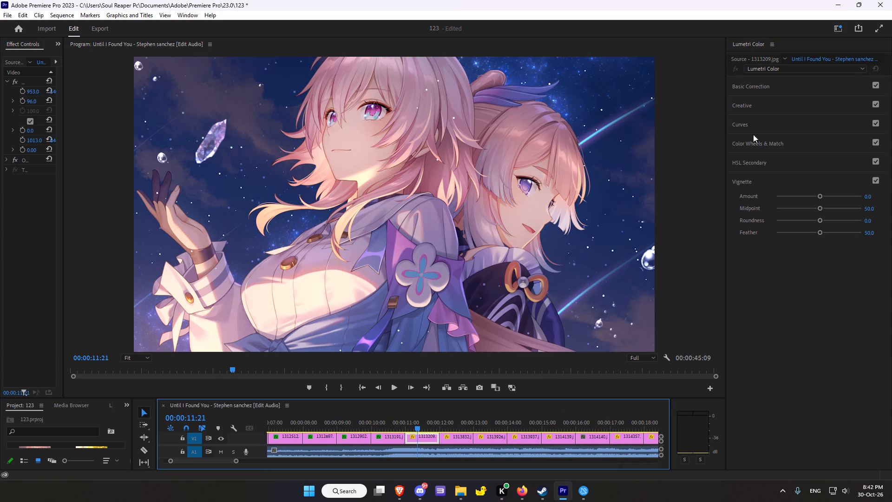
left_click(764, 86)
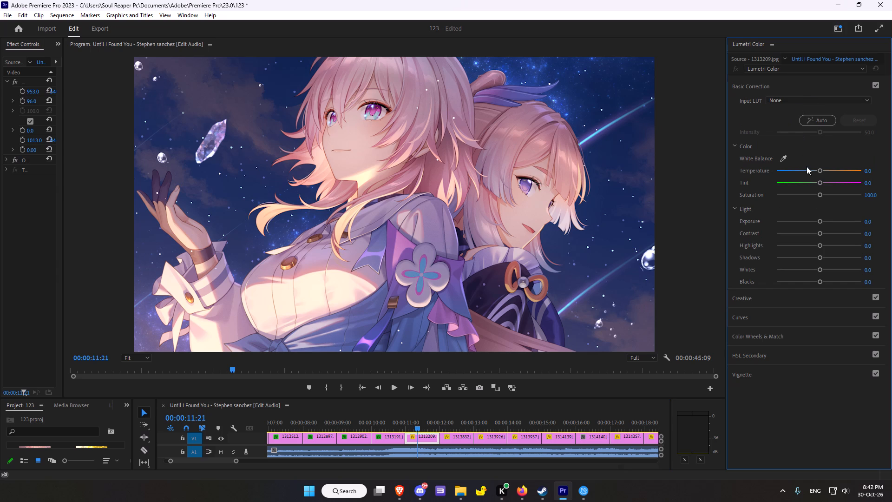
left_click_drag(819, 169, 803, 166)
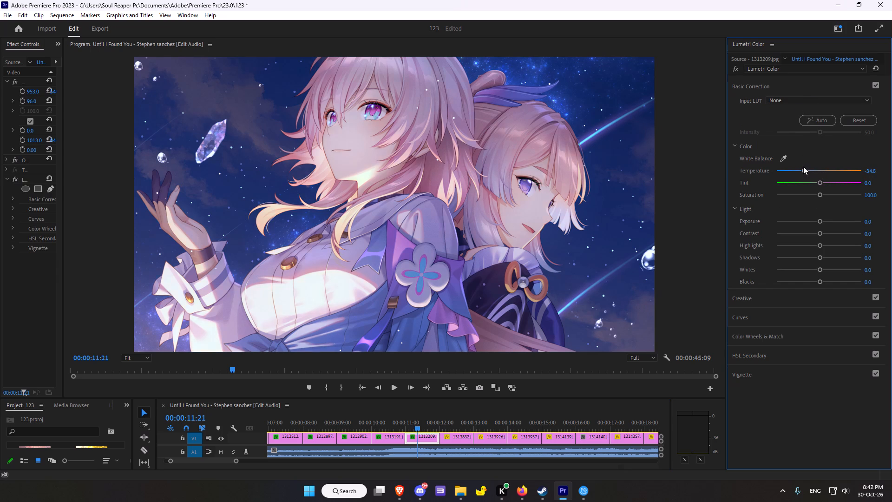
left_click_drag(803, 166, 813, 158)
left_click(737, 69)
left_click(737, 69)
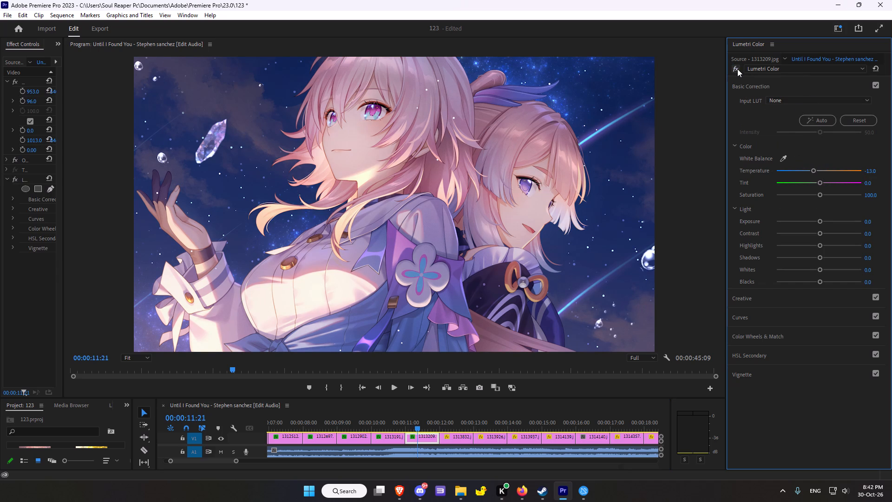
left_click_drag(822, 181, 826, 179)
left_click_drag(820, 196, 829, 188)
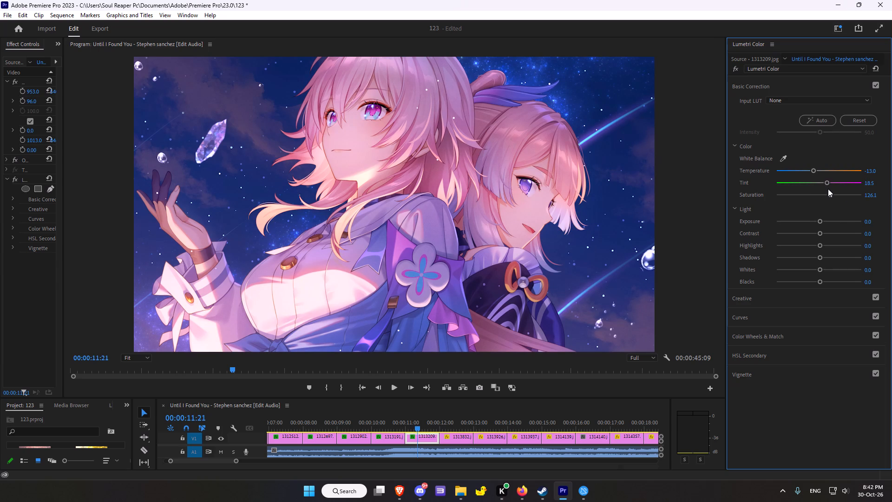
Adjust the clip's light levels to contrast -7.6, shadows -8.7, whites -8.7 and blacks -3.3, keeping exposure and highlights at 0.
left_click(820, 218)
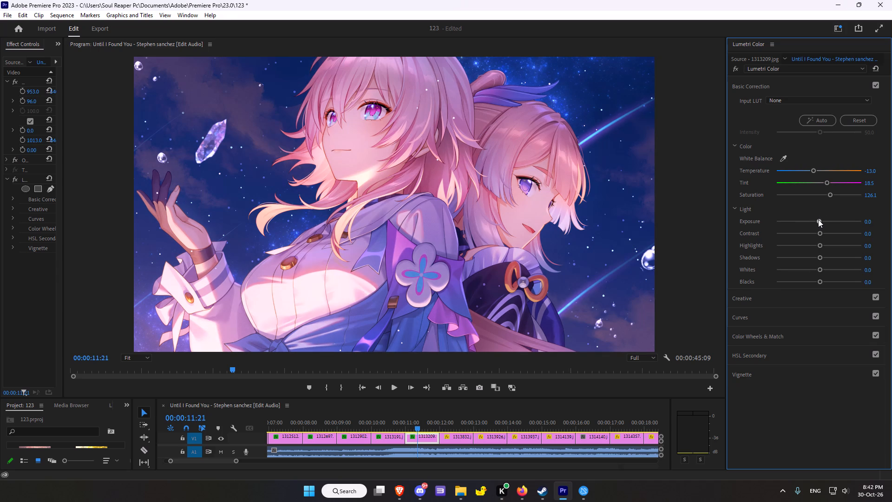
left_click_drag(820, 232, 815, 232)
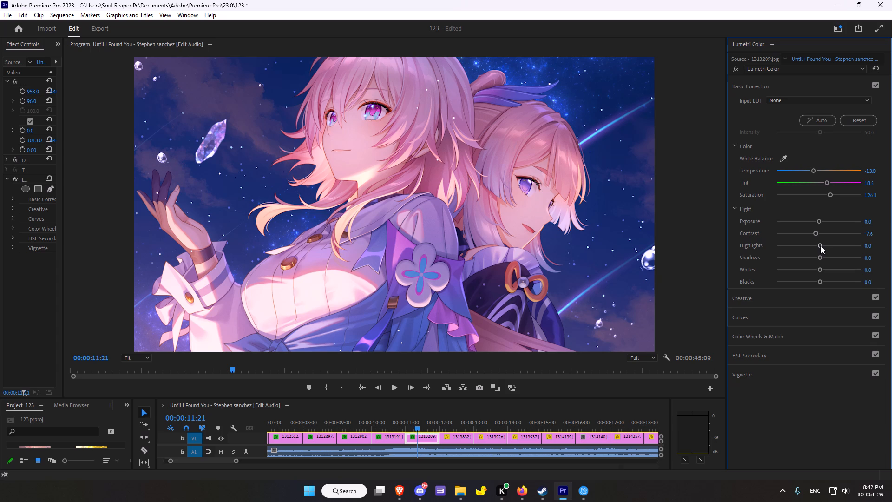
left_click(819, 246)
left_click(817, 245)
left_click_drag(820, 259, 814, 258)
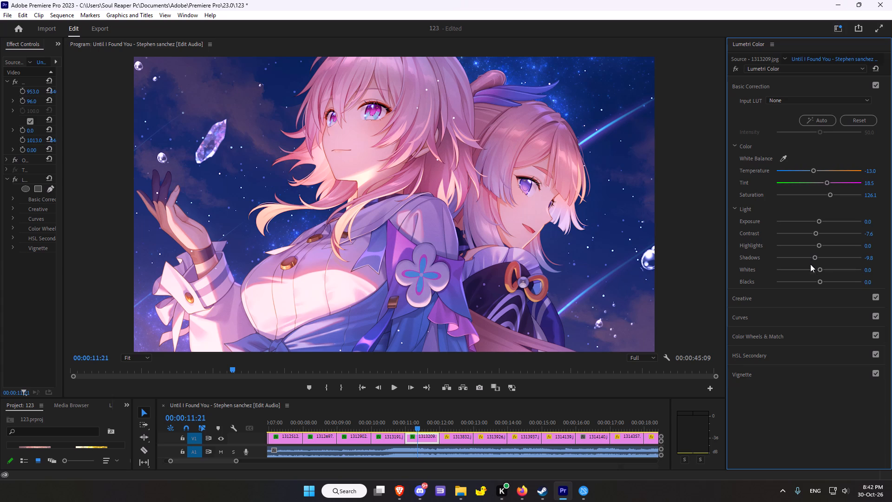
left_click(814, 258)
left_click_drag(820, 271, 814, 269)
left_click_drag(822, 280, 824, 278)
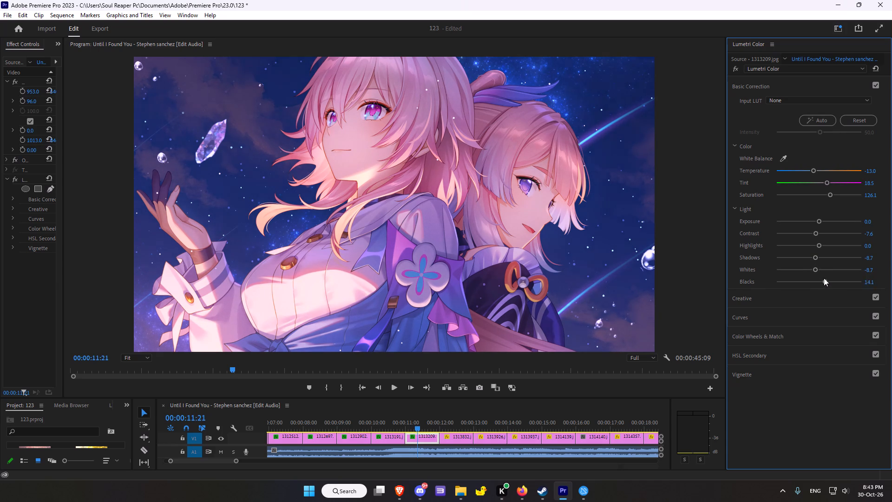
left_click_drag(824, 278, 817, 278)
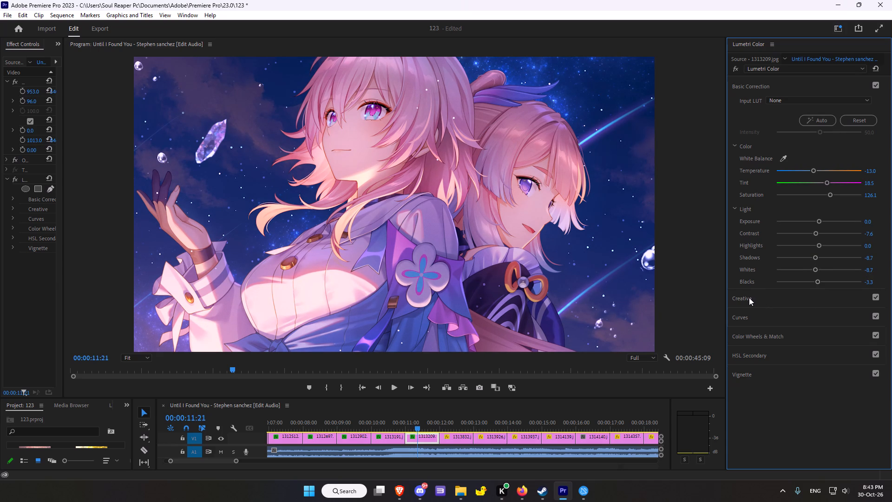
Shift the clip's Creative shadow tint slightly toward violet-blue.
left_click(749, 297)
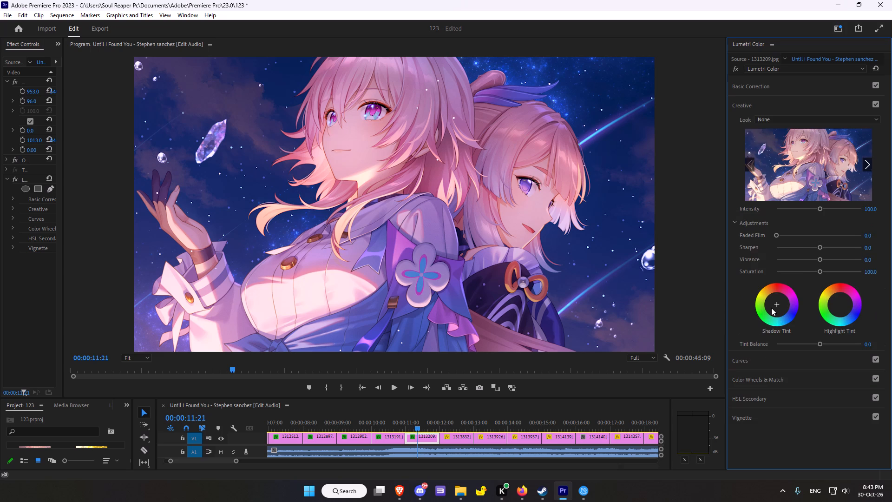
scroll(771, 308, "down", 7)
left_click_drag(777, 302, 780, 312)
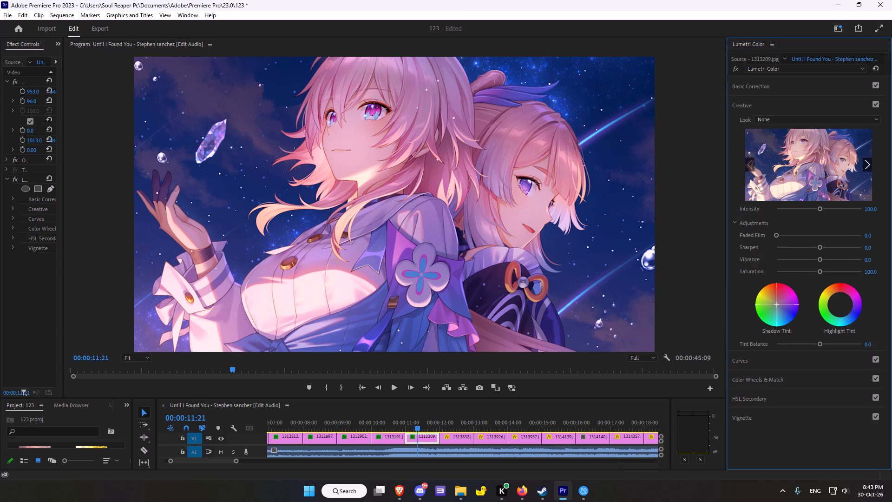
left_click_drag(780, 312, 732, 313)
left_click_drag(732, 313, 751, 305)
left_click_drag(775, 304, 802, 304)
left_click_drag(802, 304, 811, 312)
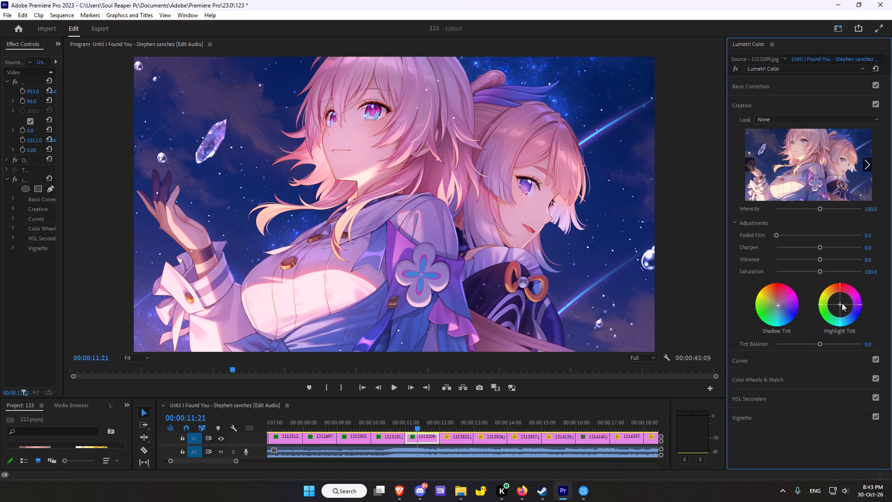
Shift the clip's Creative highlight tint very slightly toward yellow-orange and compare the grade with the original image.
left_click_drag(839, 303, 804, 334)
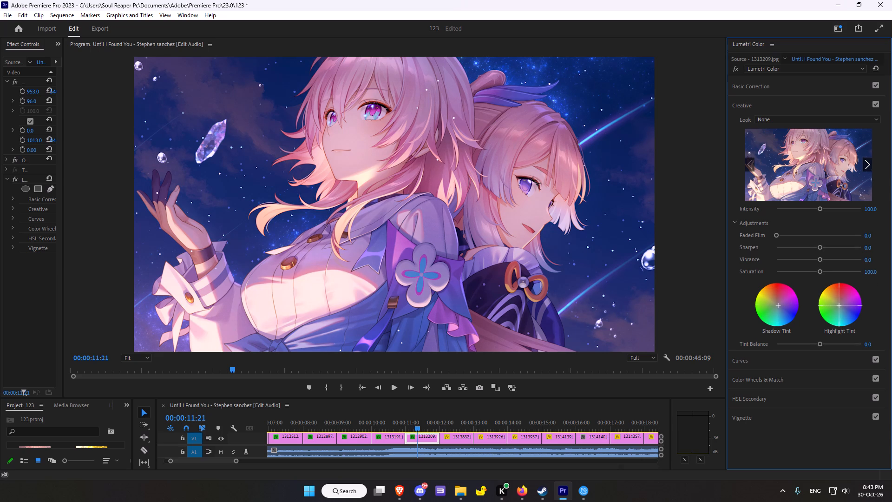
left_click_drag(804, 334, 698, 225)
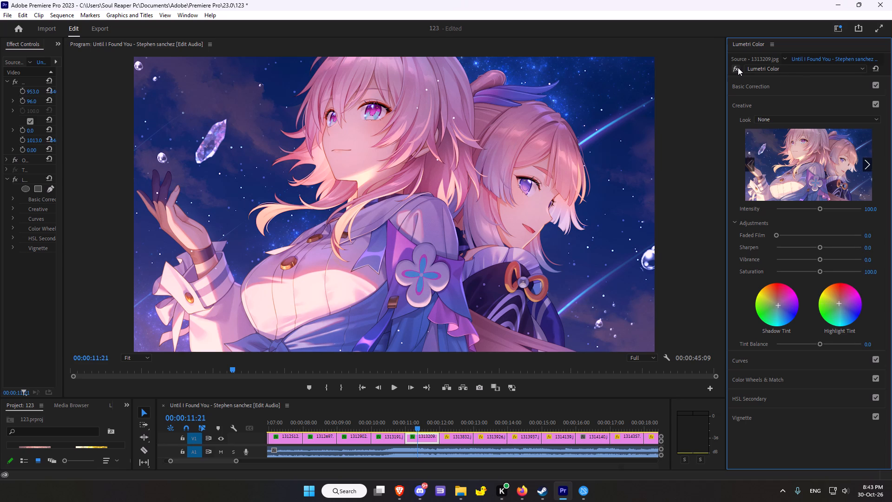
left_click(738, 67)
double_click(738, 67)
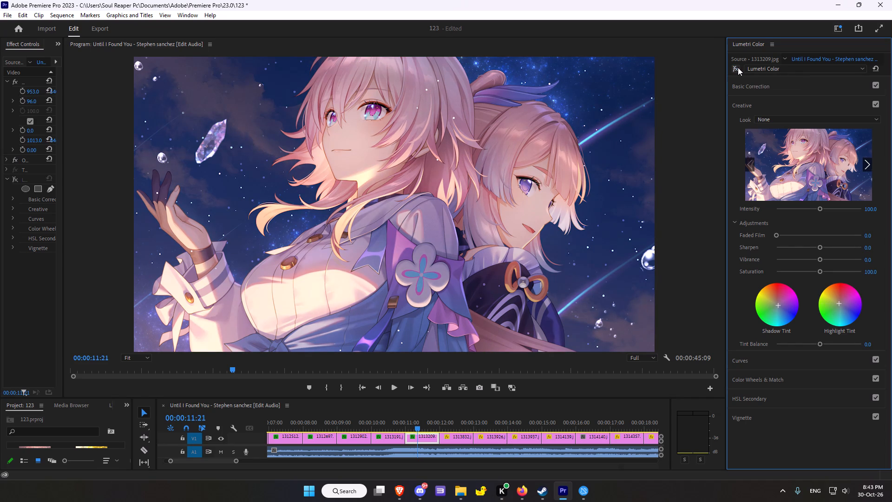
left_click(738, 67)
scroll(819, 324, "down", 3)
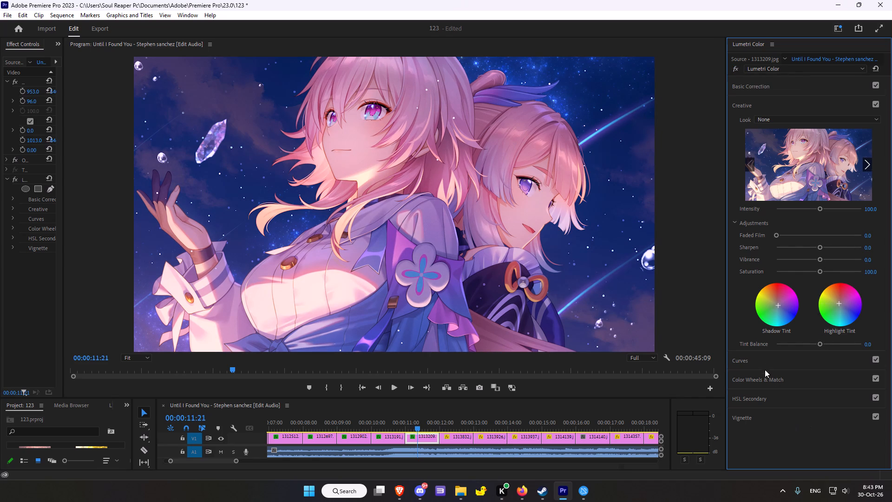
Add a control point near the middle of the clip's white RGB curve, keeping the curve almost straight.
left_click(759, 357)
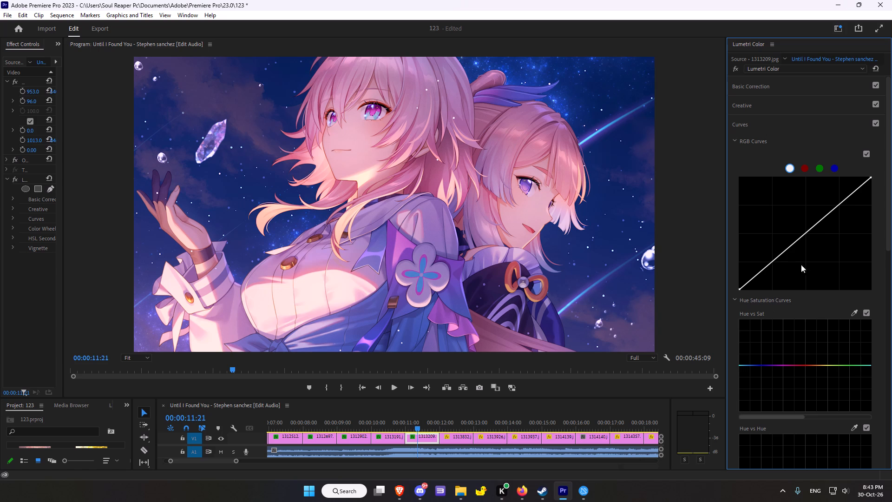
double_click(806, 233)
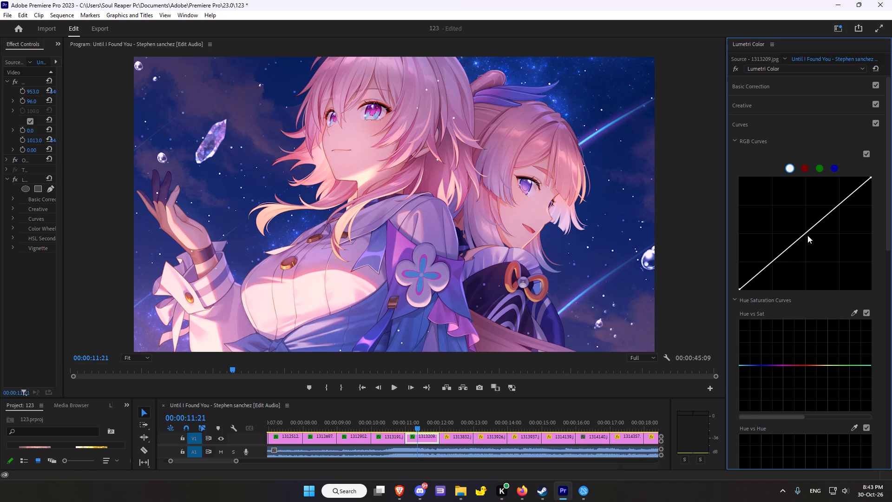
left_click(806, 233)
left_click(804, 233)
left_click(804, 233)
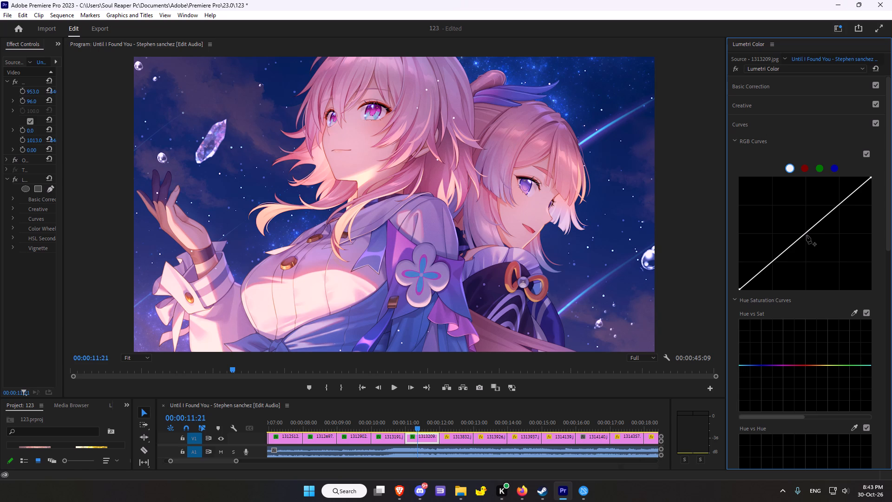
left_click(805, 231)
left_click(807, 232)
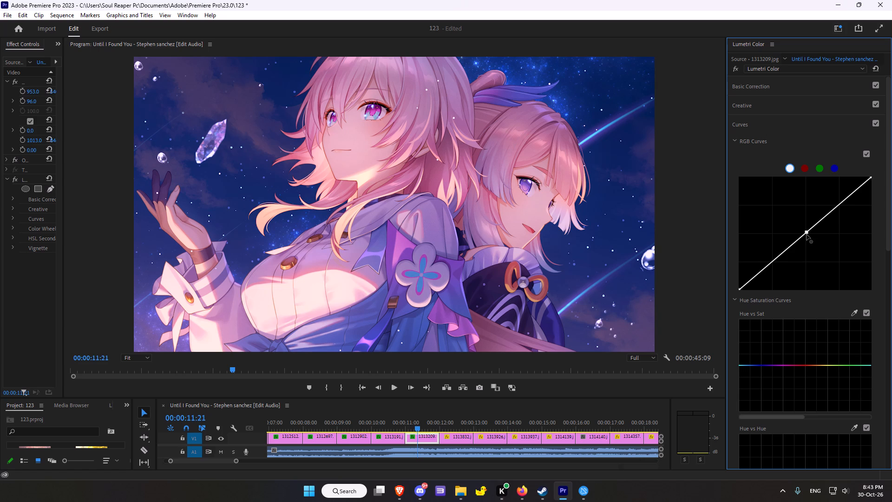
left_click(807, 234)
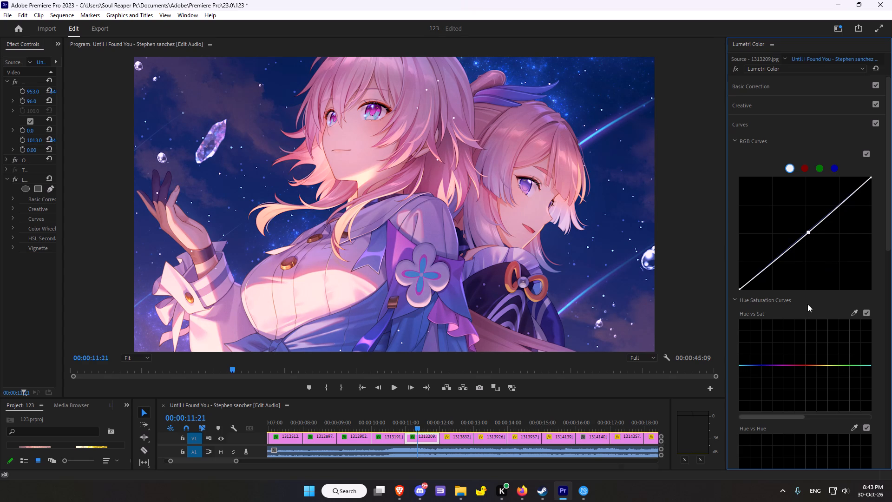
Sample the blue night sky for the Hue vs Sat curve, raise the blue saturation slightly, and compare with the original.
left_click(850, 315)
left_click(851, 313)
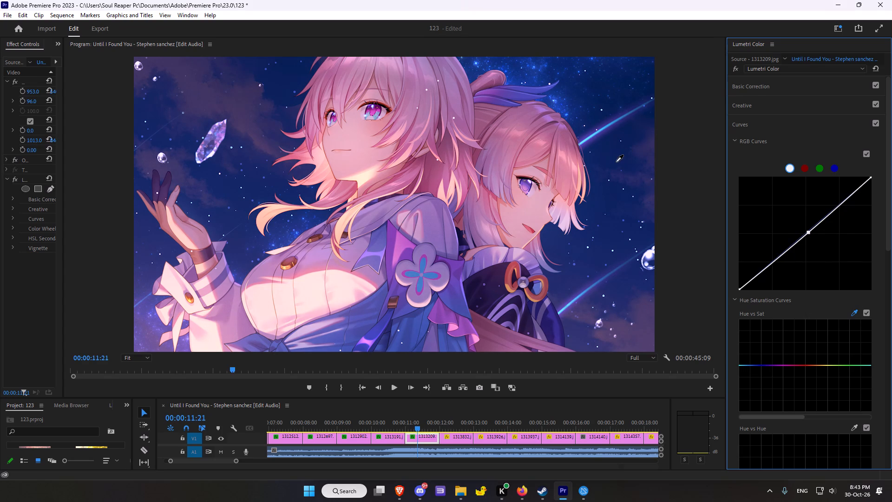
left_click(607, 158)
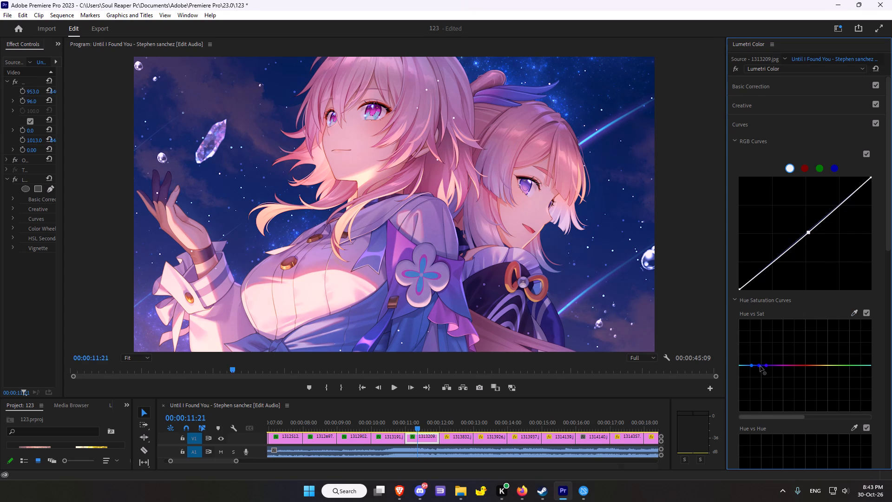
left_click_drag(760, 365, 759, 352)
left_click(738, 67)
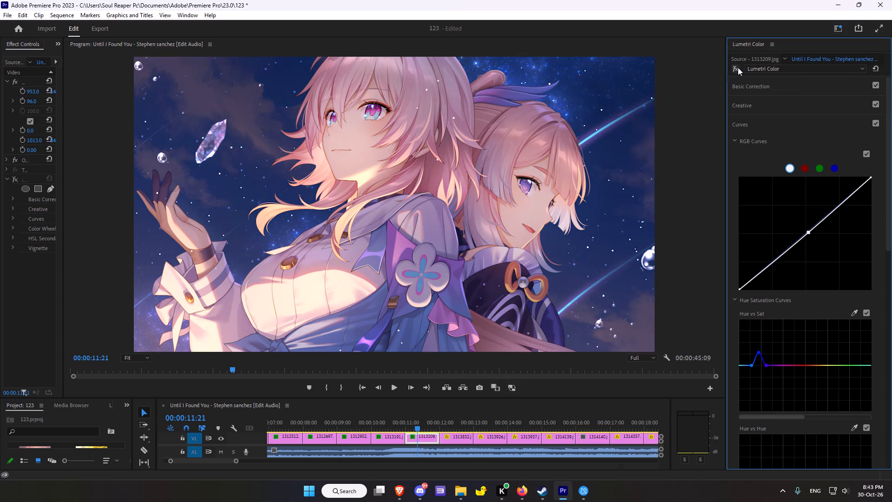
left_click(738, 67)
double_click(738, 67)
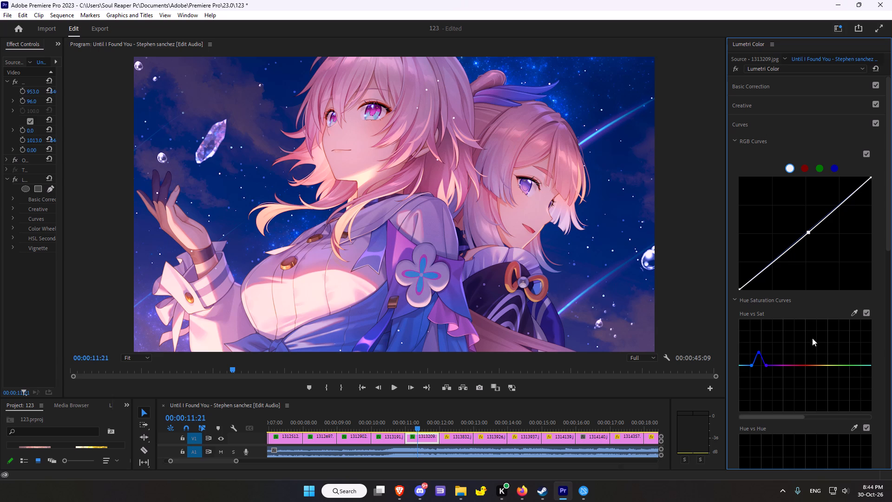
Sample the dark sky beside the crystal for the Luma vs Sat curve and slightly lower the saturation of those dark tones.
scroll(811, 343, "down", 2)
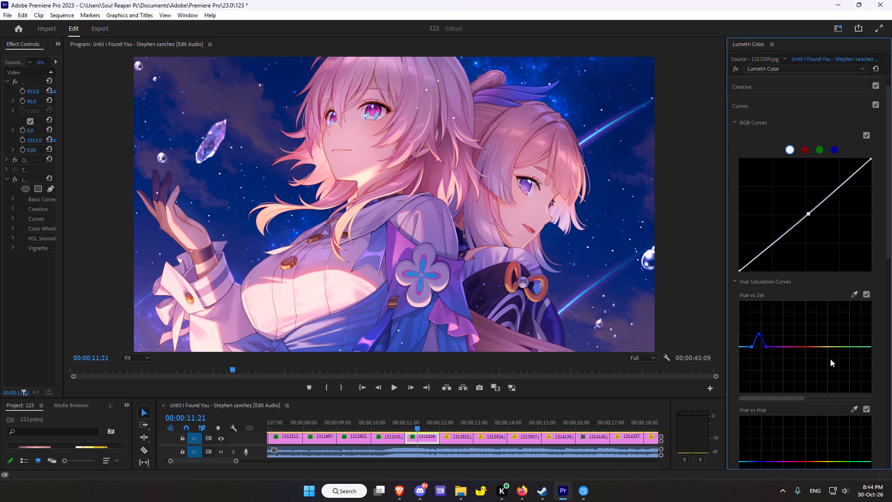
scroll(811, 361, "down", 7)
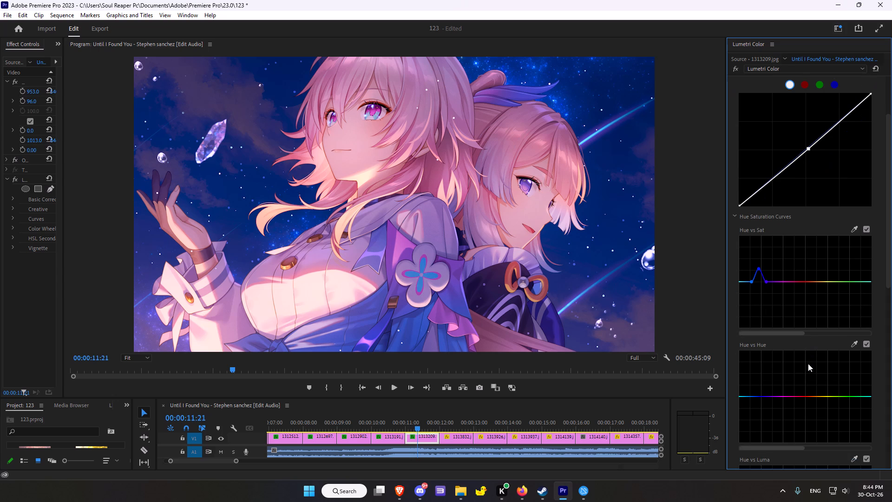
scroll(808, 363, "down", 4)
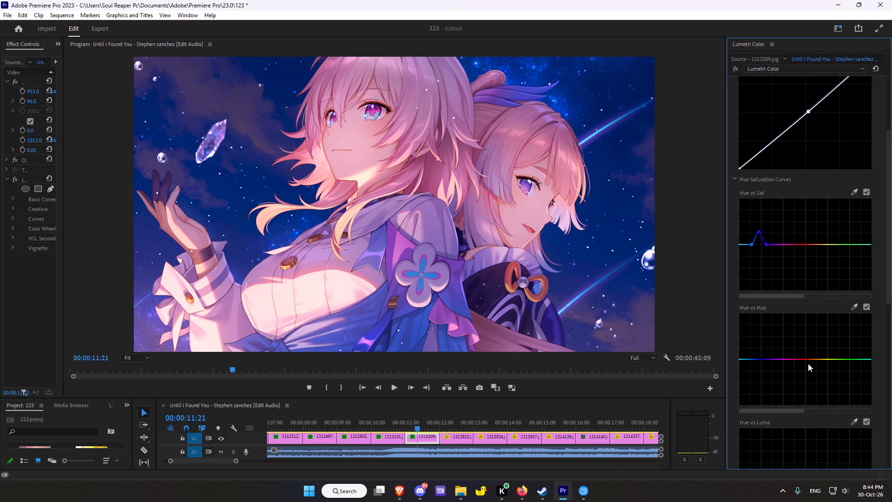
scroll(808, 363, "down", 3)
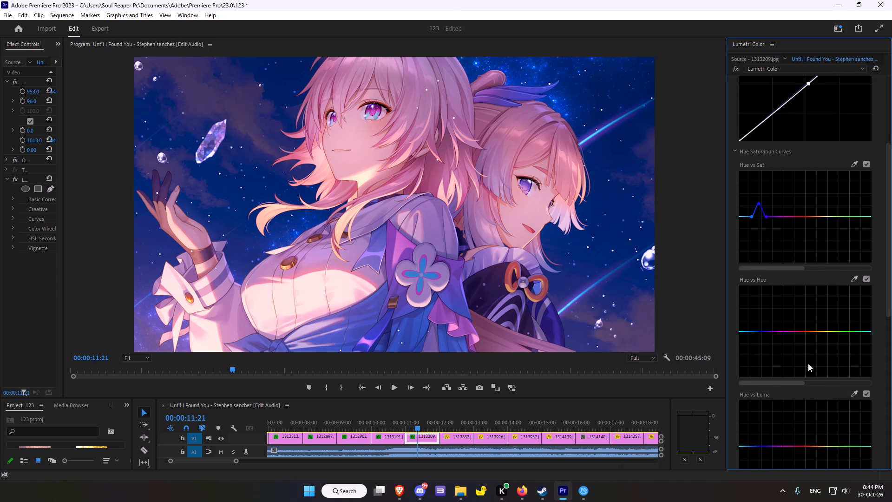
scroll(808, 363, "down", 1)
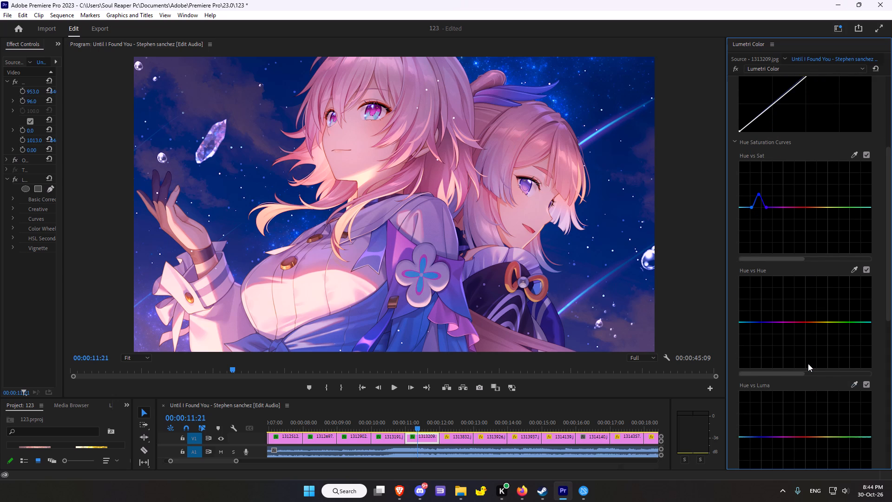
scroll(808, 363, "down", 1)
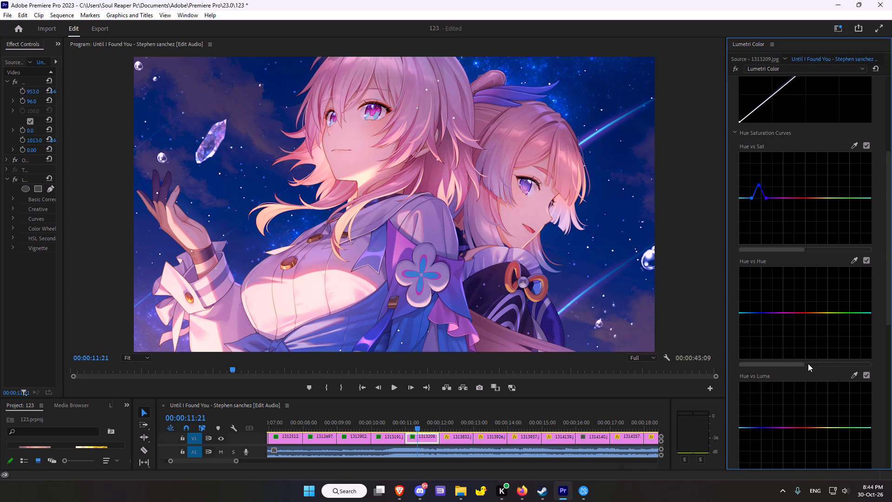
scroll(808, 363, "down", 1)
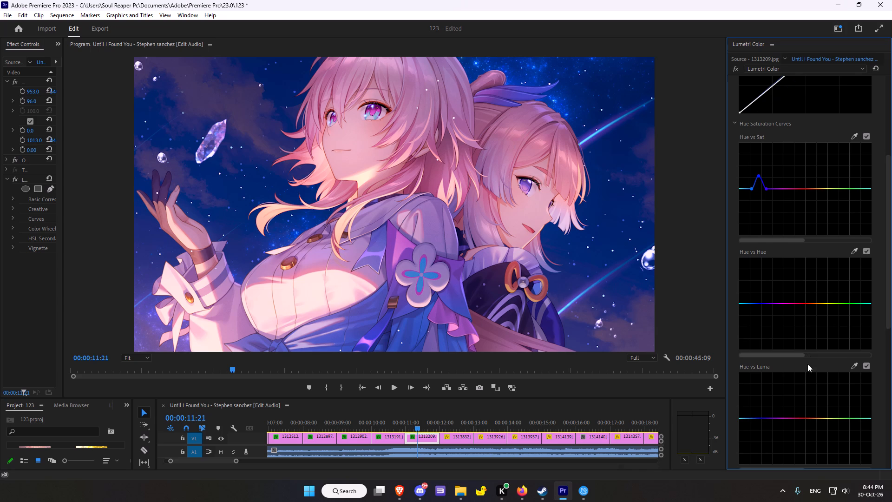
scroll(807, 367, "down", 5)
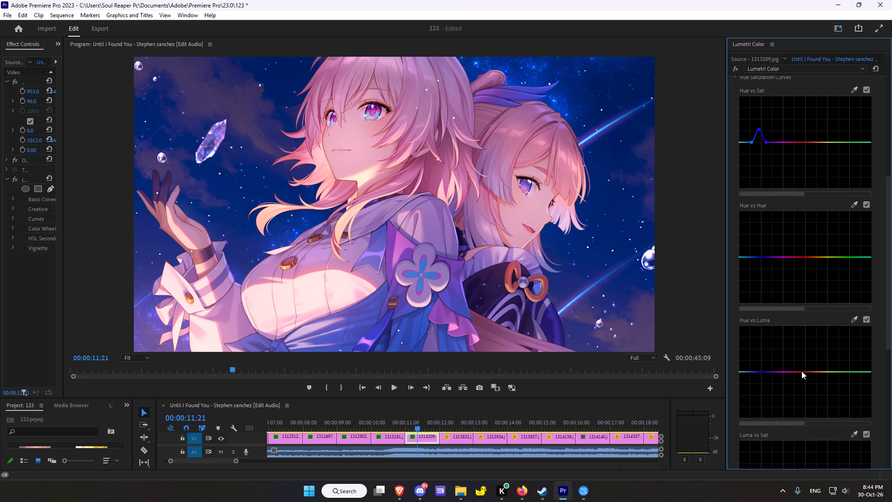
scroll(796, 366, "down", 2)
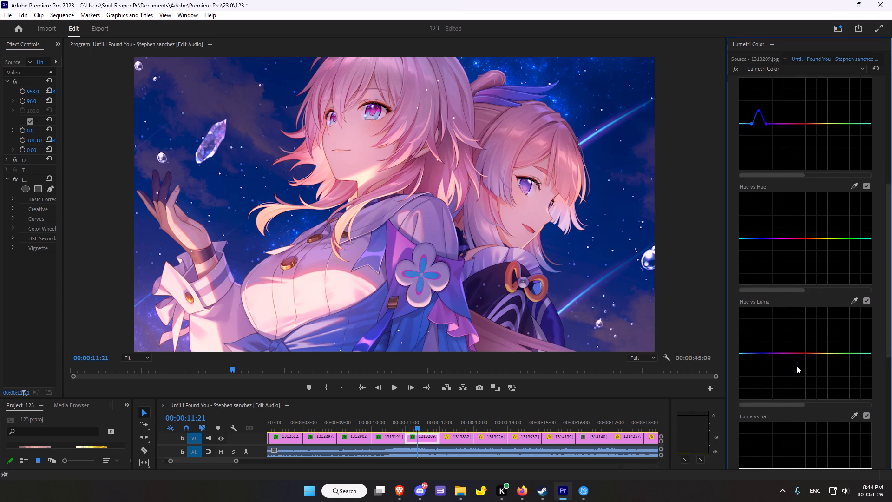
scroll(796, 366, "down", 1)
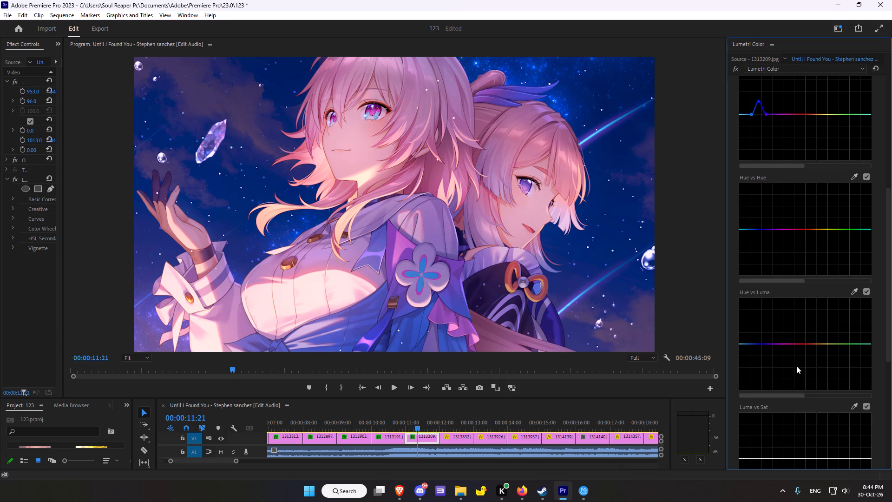
scroll(796, 366, "down", 2)
right_click(796, 366)
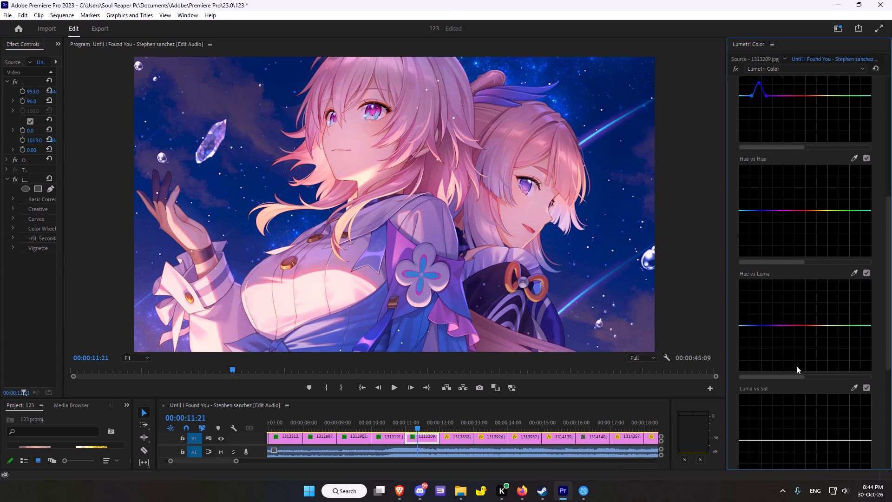
scroll(796, 366, "down", 8)
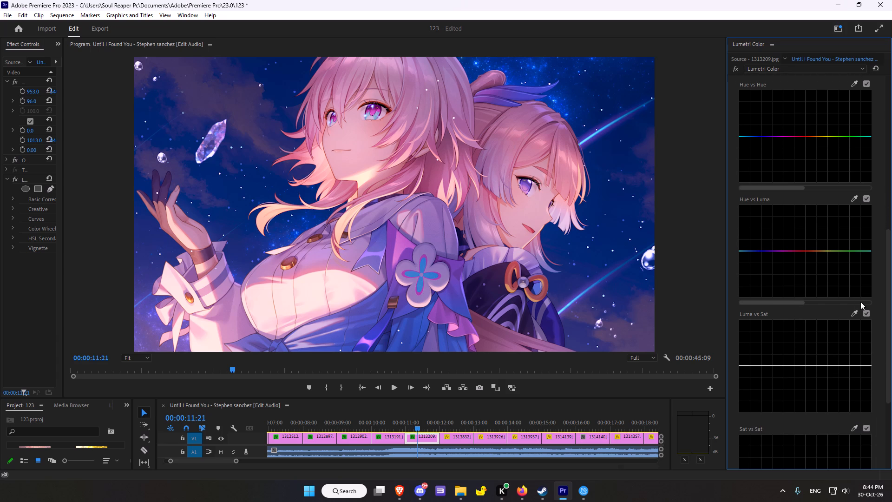
left_click(857, 314)
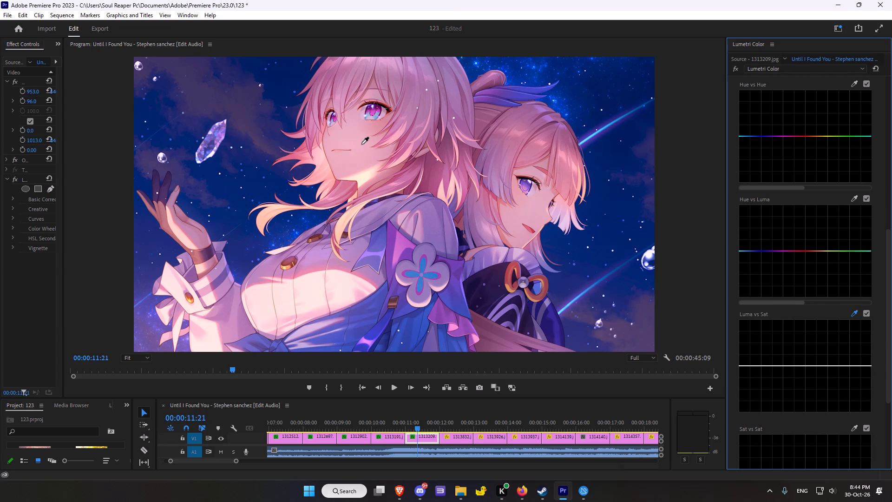
left_click(235, 216)
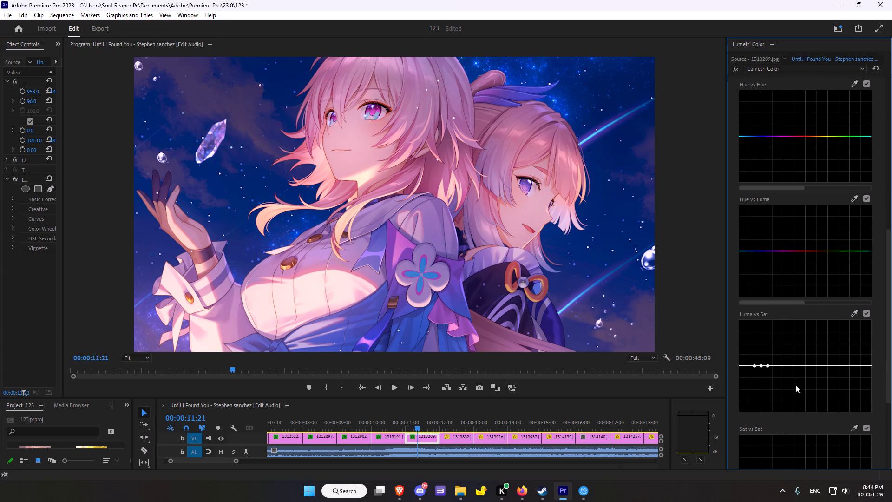
left_click_drag(762, 366, 758, 370)
left_click_drag(758, 370, 760, 373)
Shift the clip's Midtones color wheel slightly toward yellow-green in Color Wheels & Match.
scroll(803, 353, "down", 7)
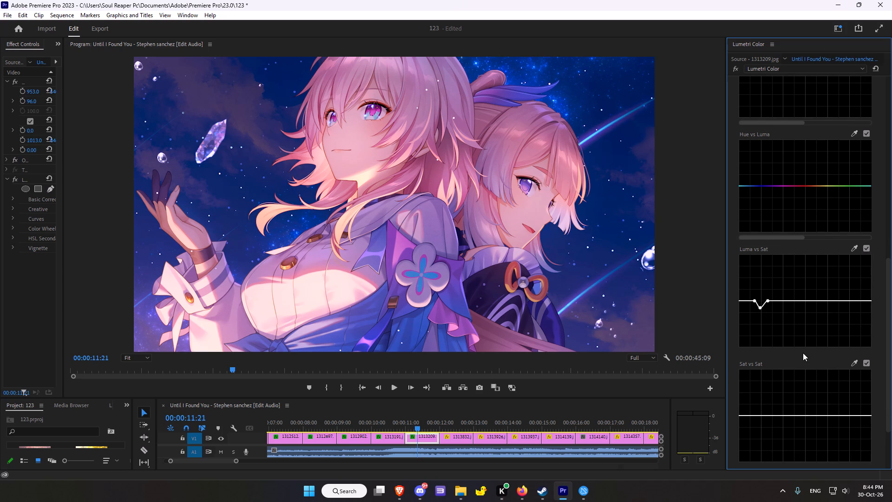
scroll(803, 353, "down", 3)
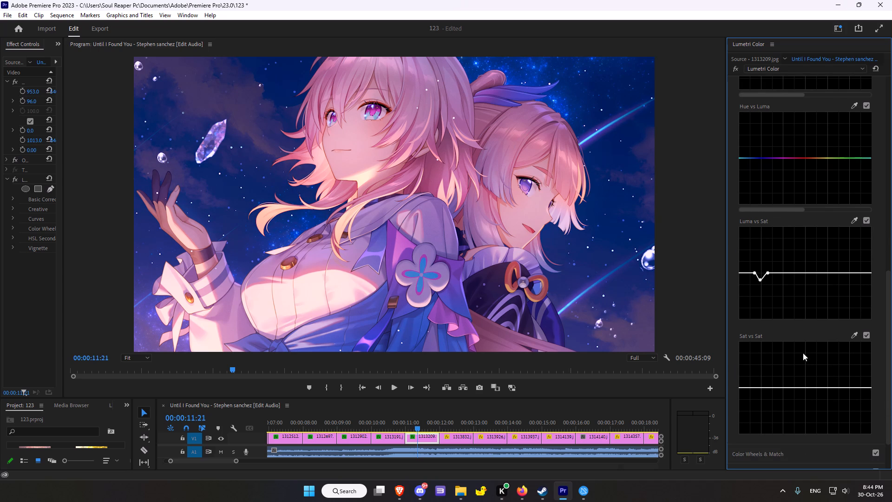
scroll(801, 348, "down", 5)
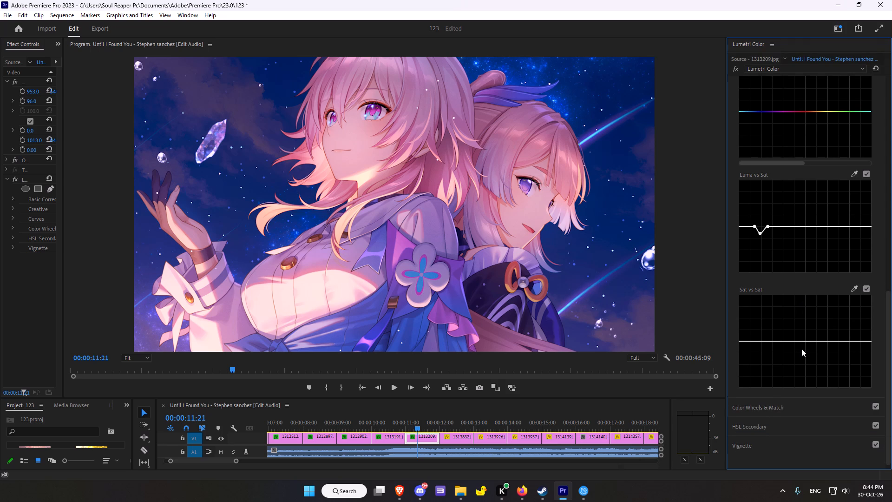
scroll(801, 349, "down", 3)
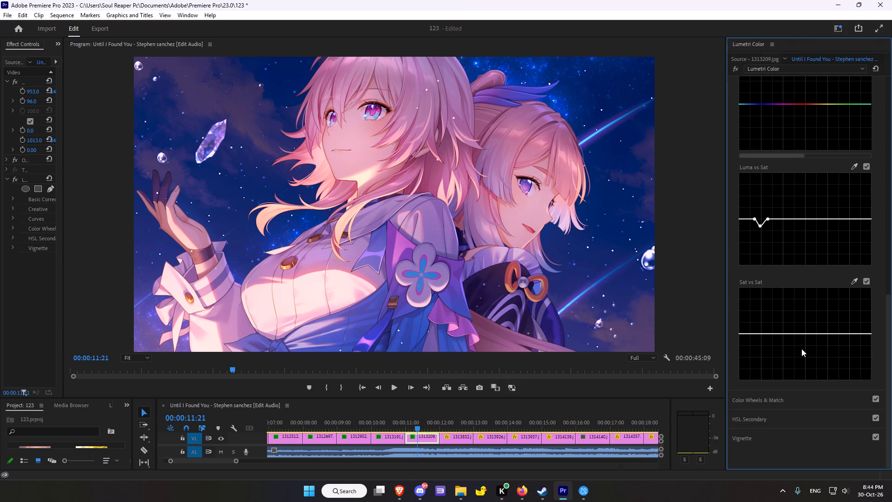
scroll(801, 349, "down", 6)
left_click(757, 397)
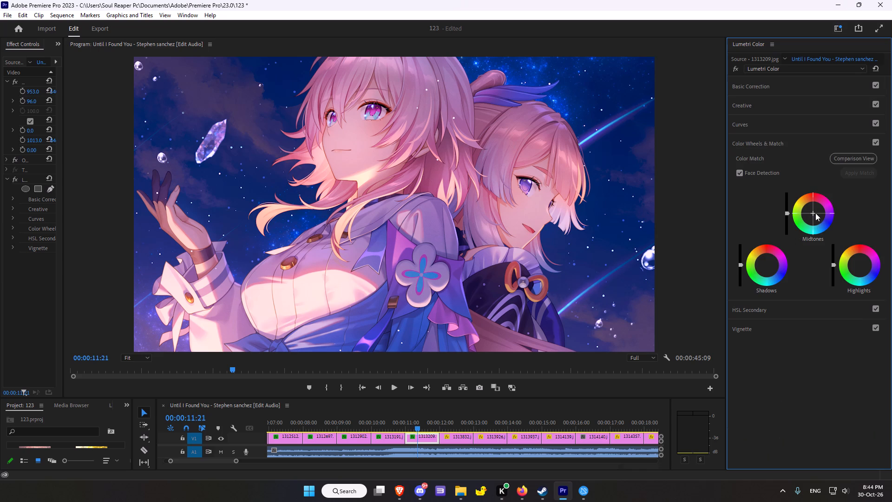
left_click_drag(813, 213, 734, 232)
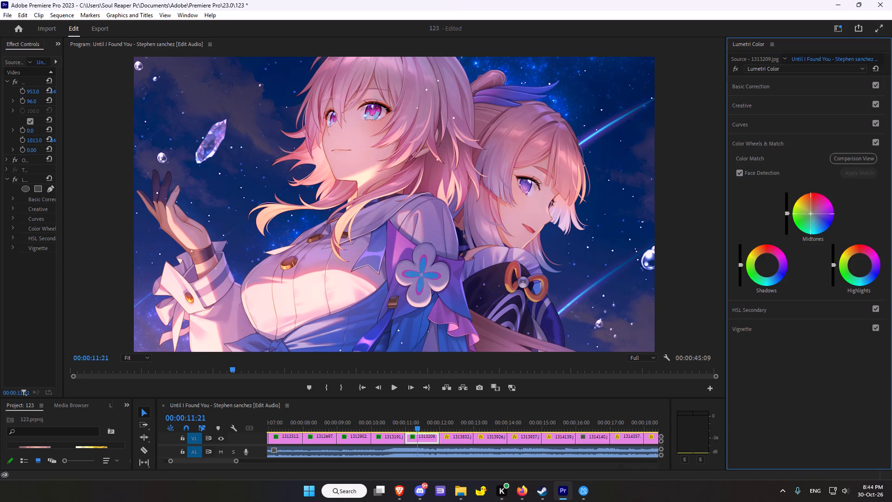
left_click_drag(734, 232, 759, 198)
Nudge the clip's Highlights color wheel very slightly off centre toward cyan-blue.
left_click_drag(860, 264, 863, 265)
left_click_drag(863, 265, 867, 280)
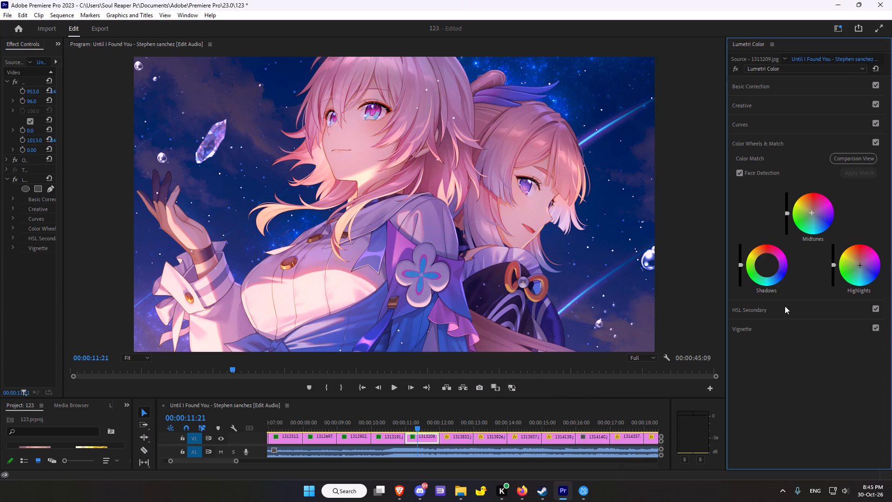
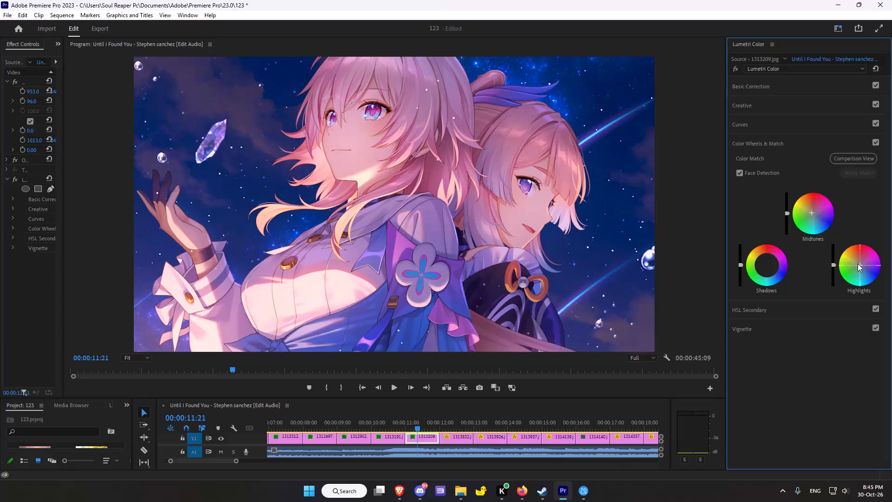
Add a subtle vignette to the 1313209.jpg clip with Amount -1.1, Midpoint 44, Roundness 25 and Feather 37.5.
left_click(745, 311)
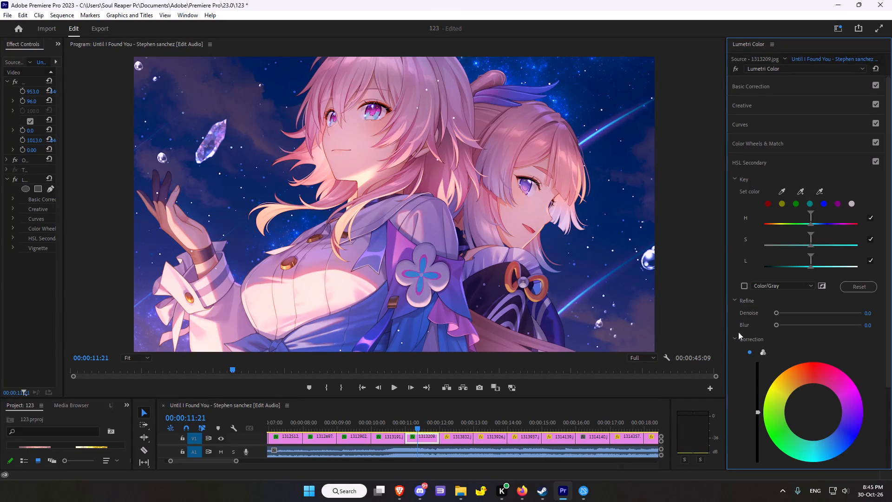
scroll(754, 330, "down", 20)
scroll(754, 330, "down", 1)
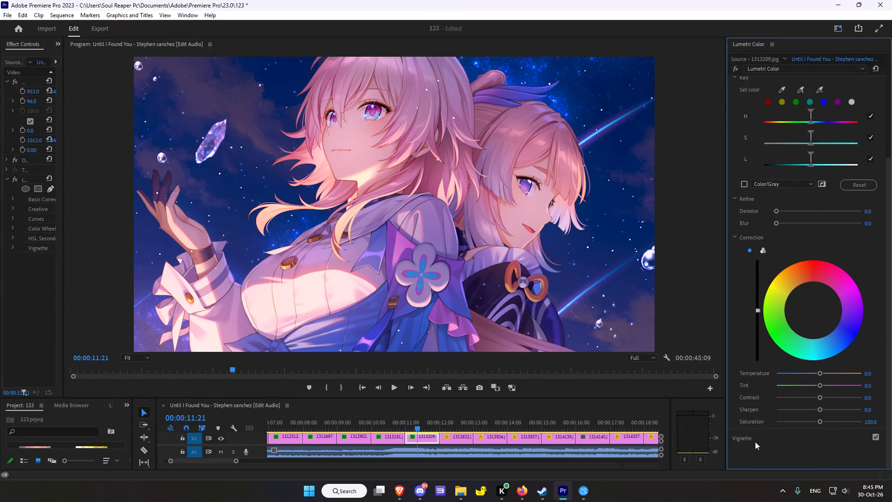
left_click(759, 433)
left_click_drag(820, 195, 803, 193)
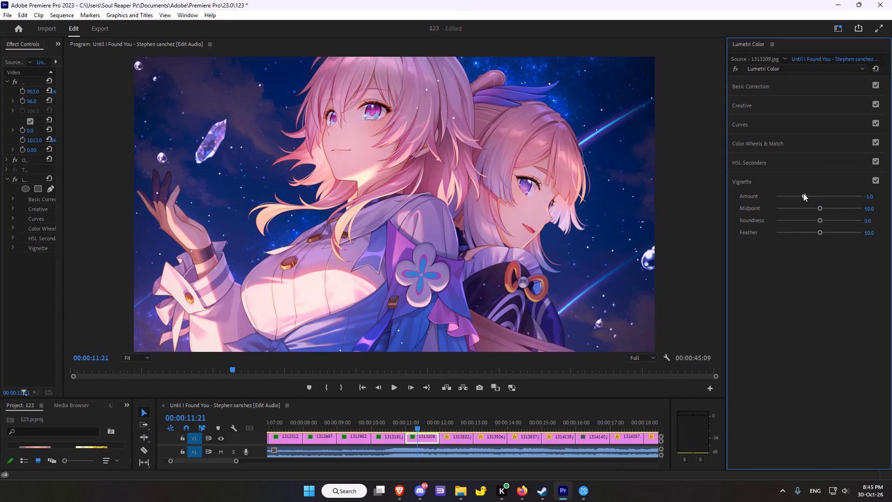
left_click_drag(803, 193, 802, 192)
left_click_drag(820, 208, 814, 204)
left_click_drag(814, 204, 813, 204)
left_click_drag(818, 217, 834, 214)
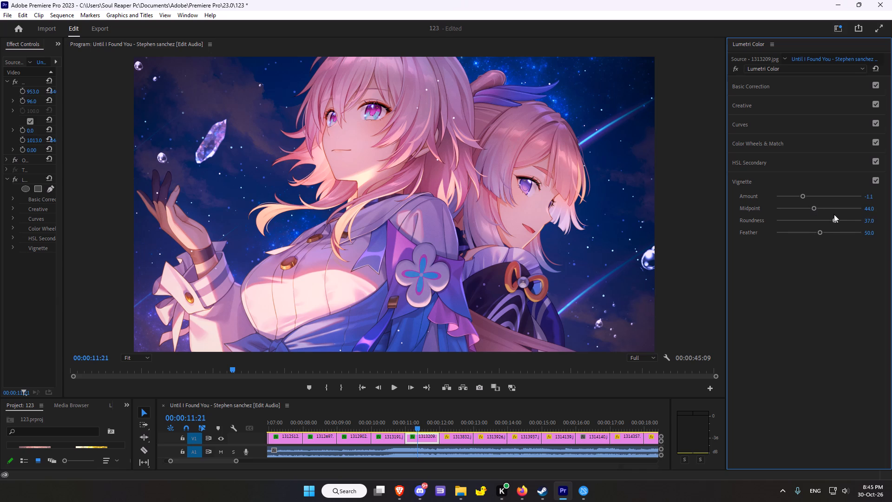
left_click_drag(834, 214, 829, 216)
left_click_drag(818, 231, 807, 230)
Advance to the 1313832.jpg clip in the timeline and warm it in Basic Correction with Temperature 14.1.
scroll(457, 319, "down", 16)
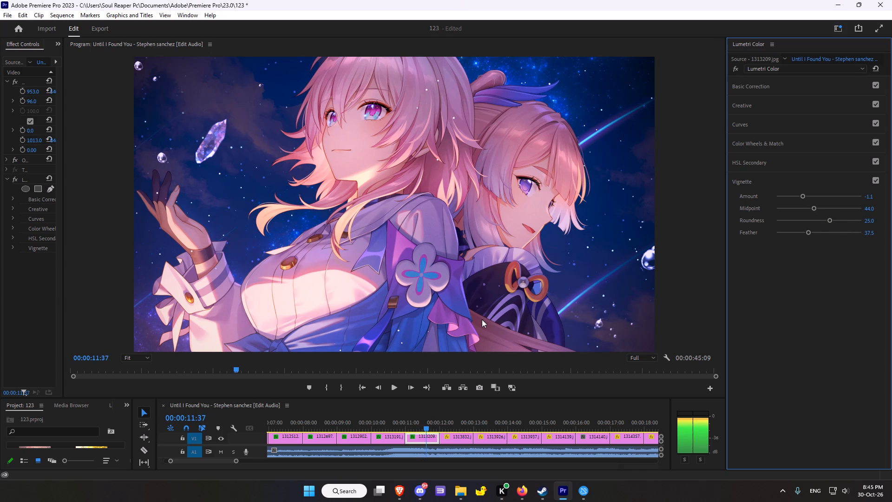
scroll(482, 319, "down", 16)
scroll(482, 319, "down", 6)
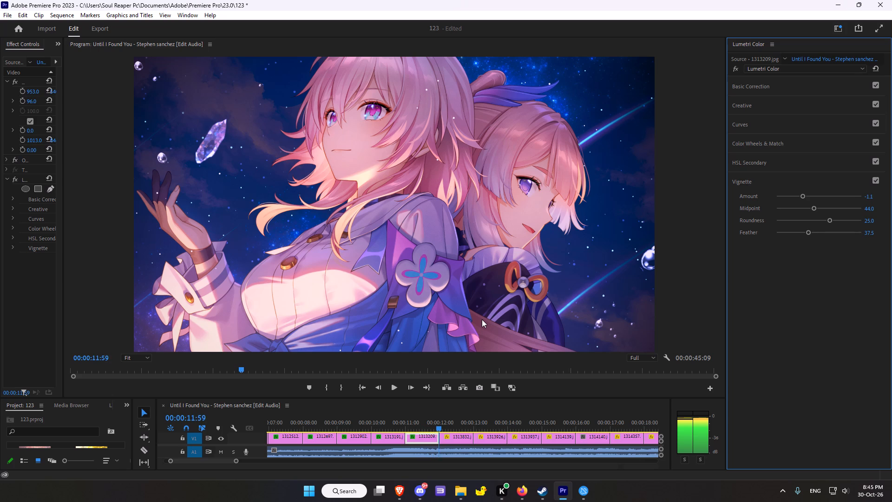
scroll(482, 319, "down", 9)
left_click(454, 420)
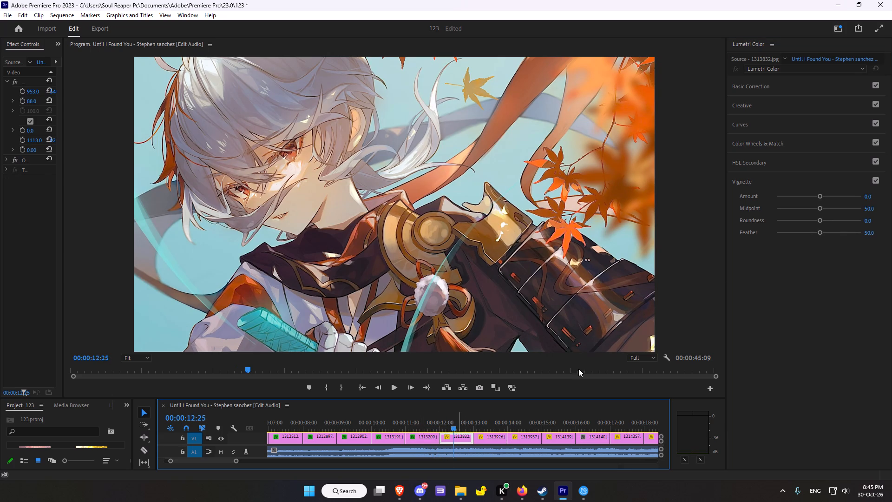
right_click(763, 86)
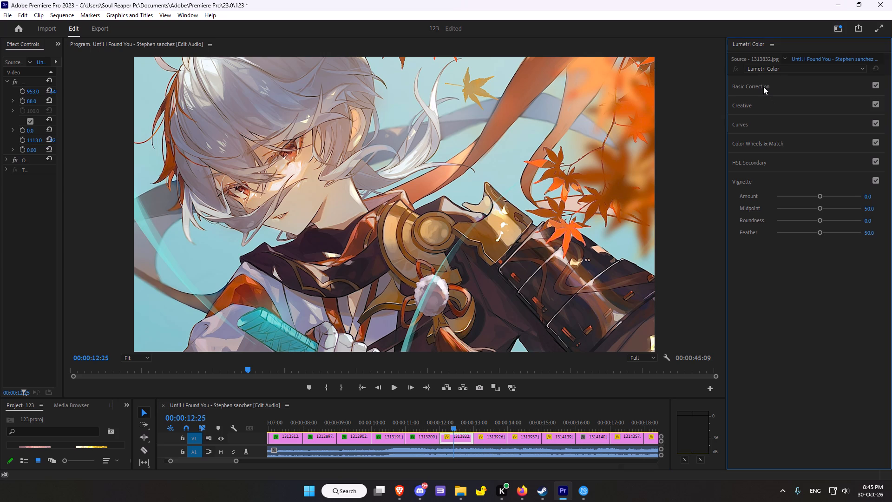
left_click(763, 86)
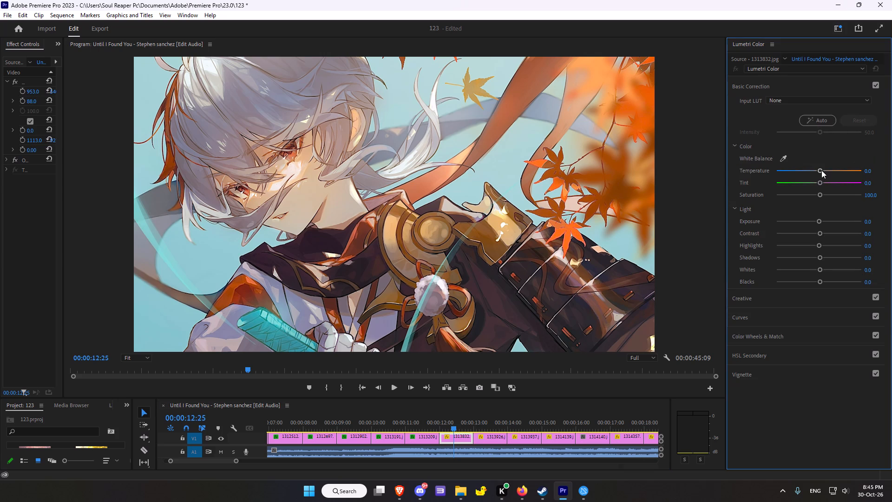
left_click_drag(821, 170, 815, 164)
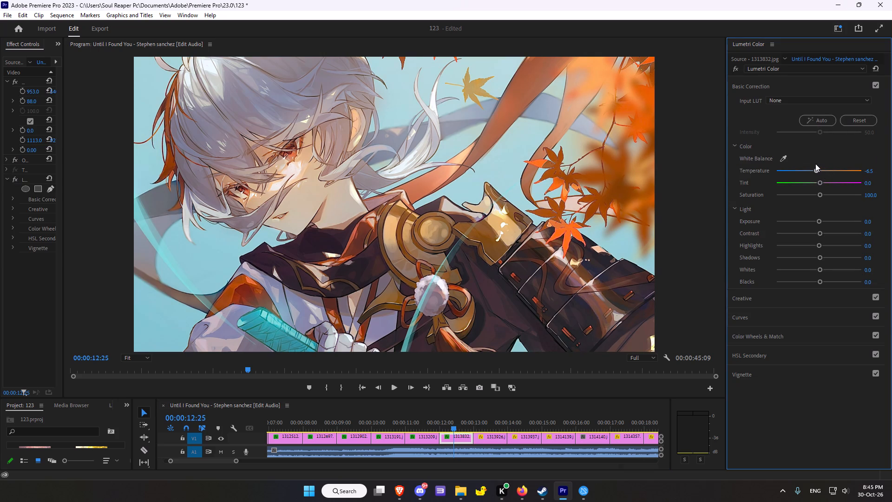
left_click_drag(815, 164, 824, 163)
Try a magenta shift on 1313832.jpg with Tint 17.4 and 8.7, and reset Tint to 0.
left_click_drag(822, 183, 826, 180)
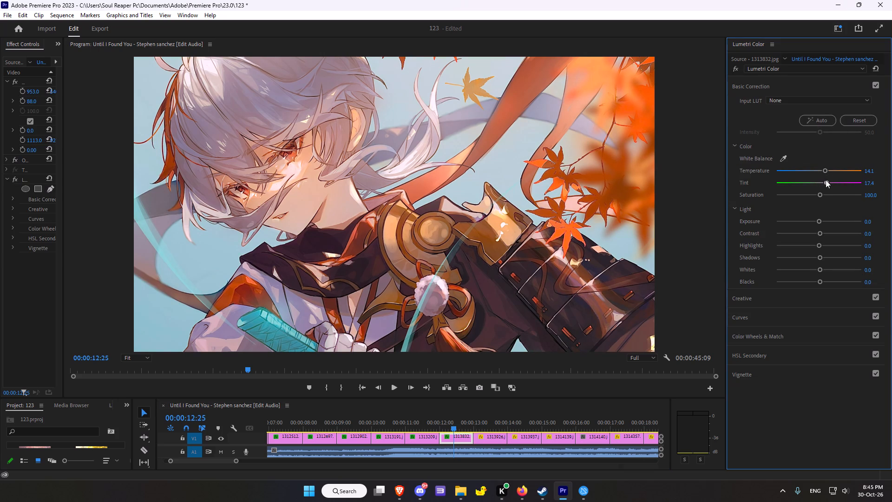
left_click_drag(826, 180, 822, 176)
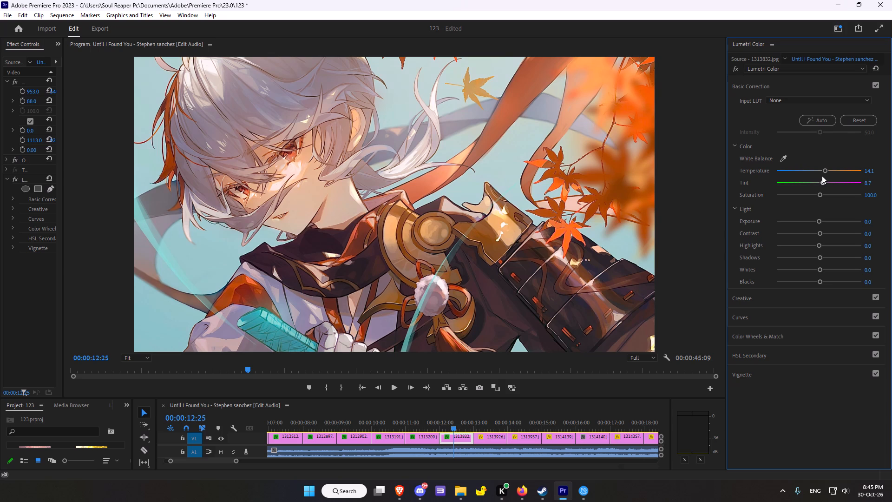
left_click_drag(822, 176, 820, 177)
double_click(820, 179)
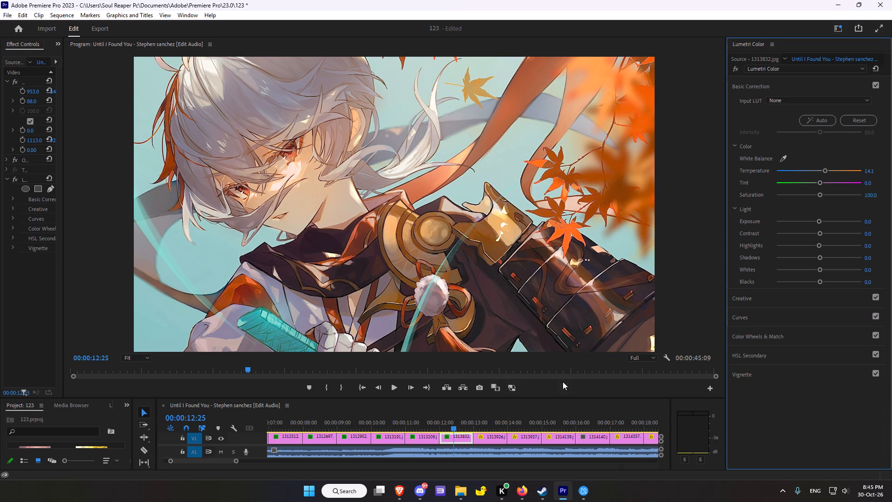
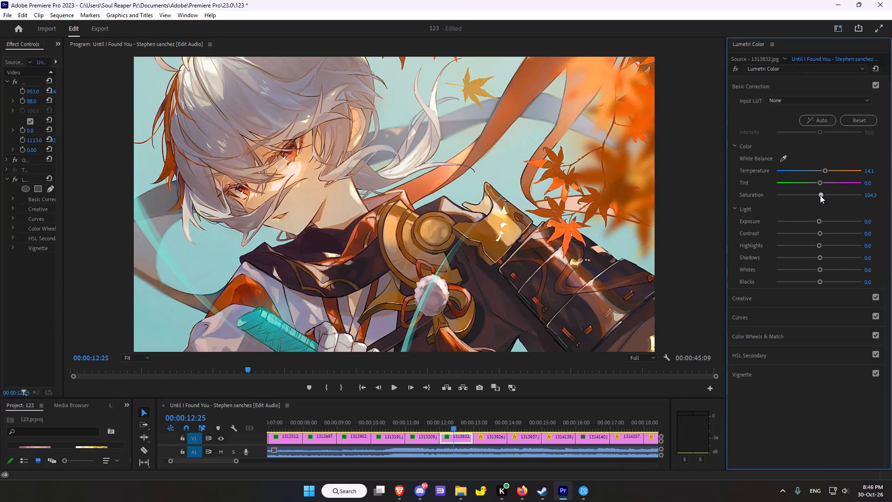
Adjust the light of 1313832.jpg to Exposure -0.2, Contrast -8.7, Highlights -2.2, Shadows -10.9, Whites -3.3 and Blacks 5.4.
left_click_drag(820, 221, 813, 214)
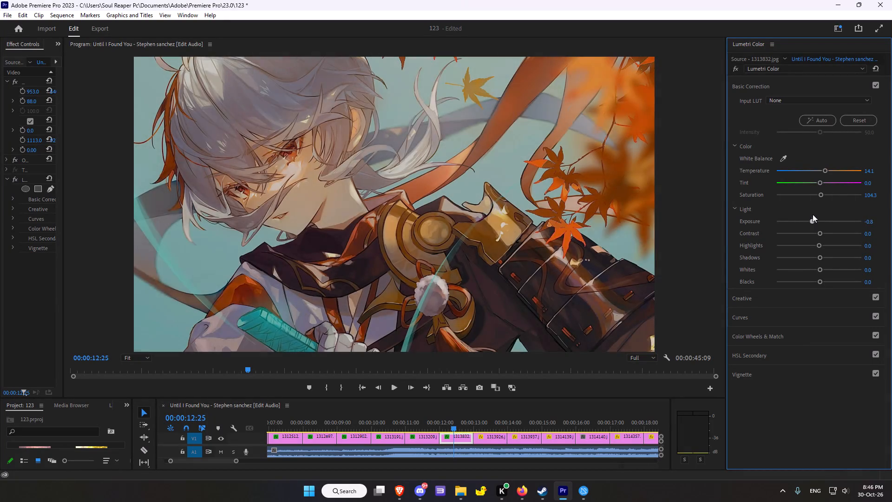
left_click_drag(813, 214, 816, 214)
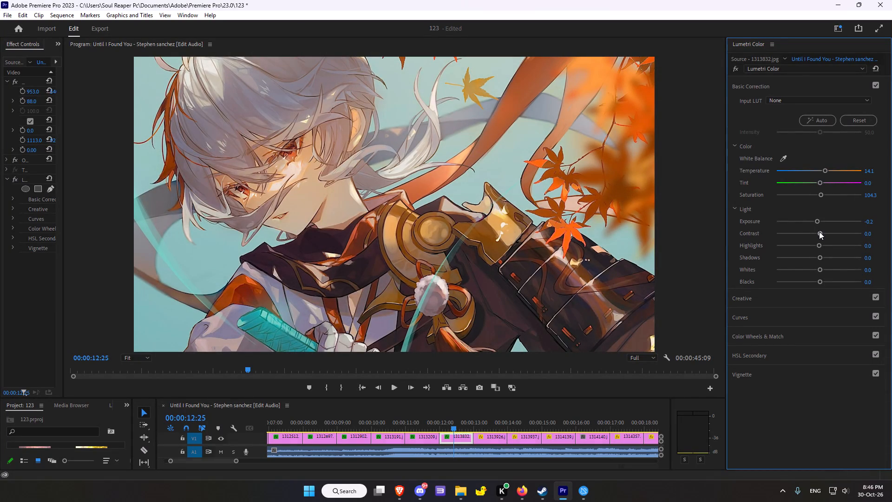
left_click_drag(819, 231, 811, 227)
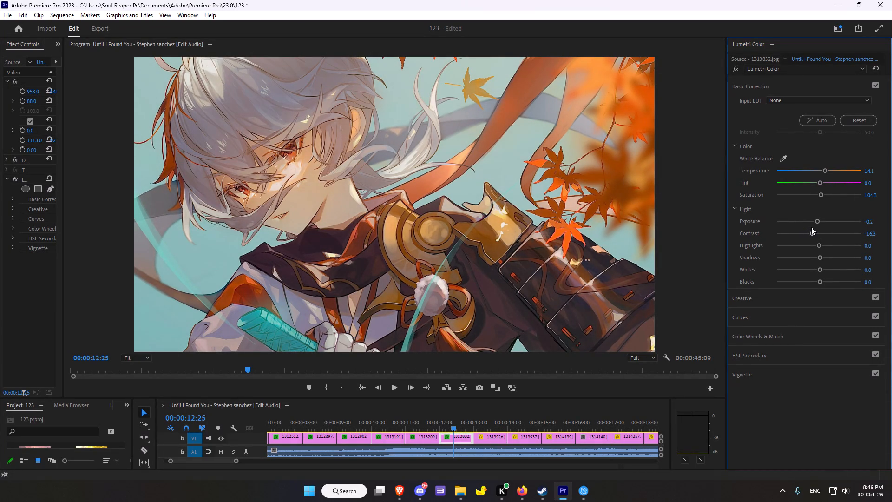
left_click_drag(811, 227, 814, 227)
left_click_drag(821, 246, 816, 243)
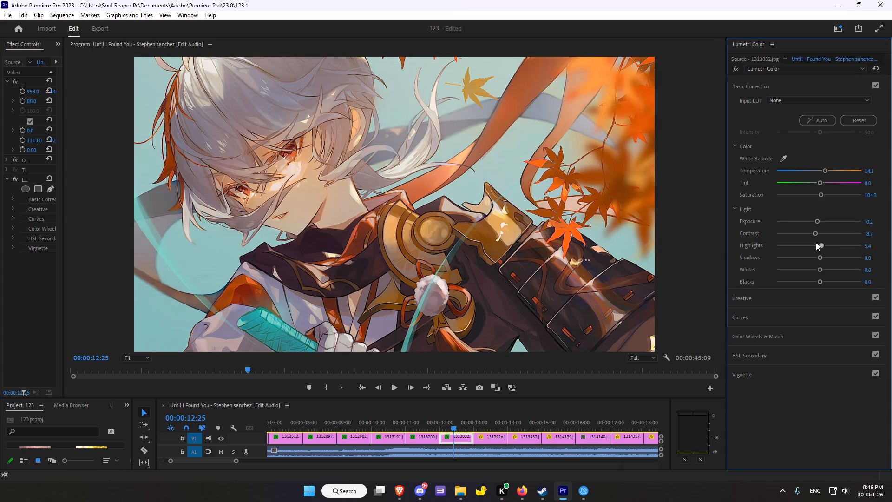
left_click_drag(816, 243, 817, 240)
left_click_drag(820, 257, 813, 252)
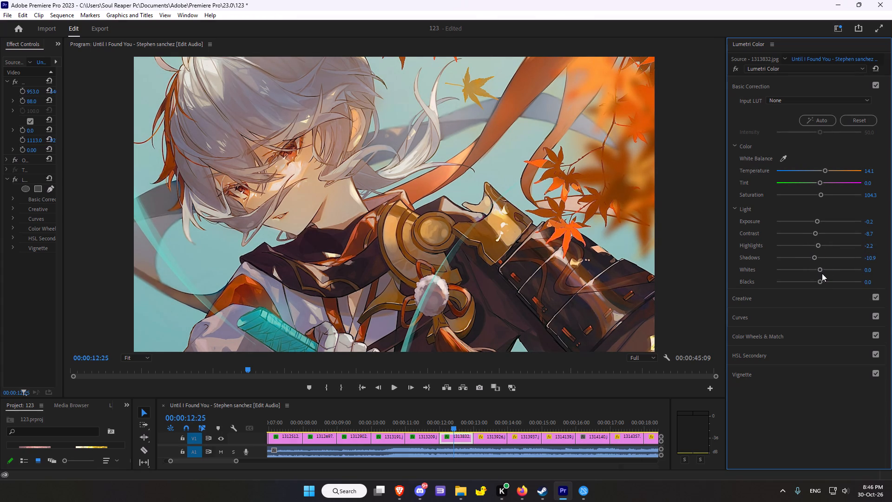
left_click(820, 269)
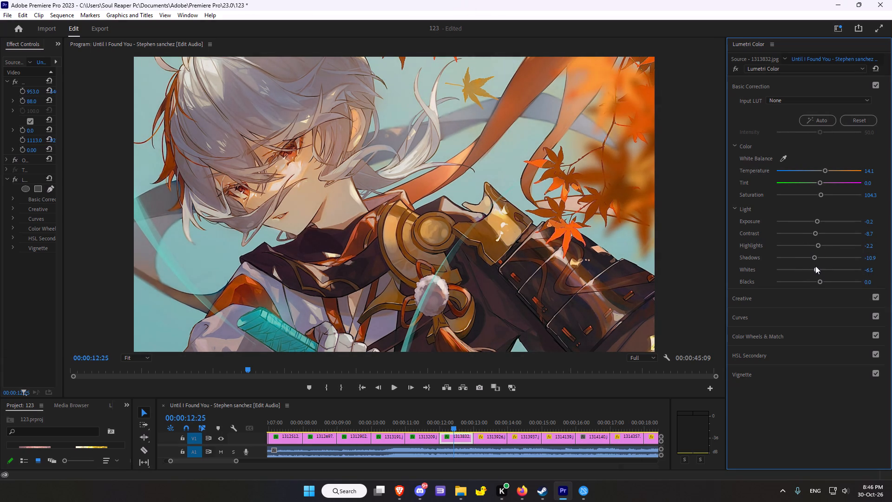
left_click(821, 282)
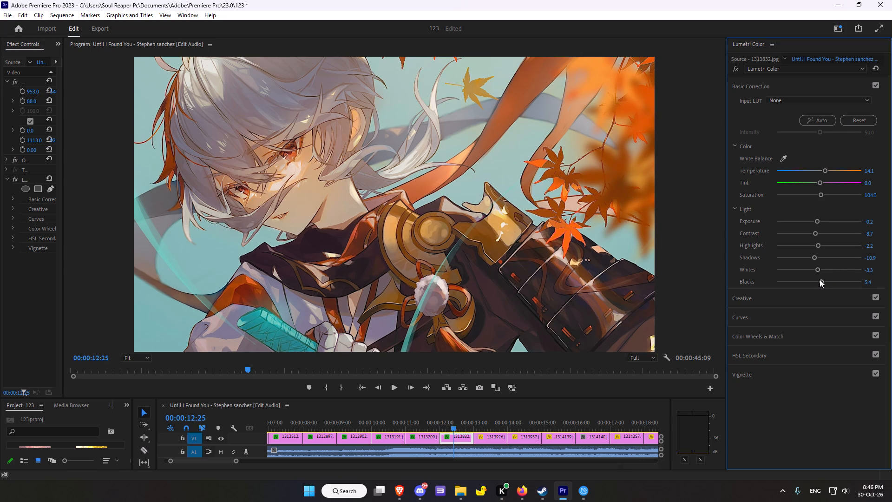
In the Creative section, nudge 1313832.jpg's Shadow Tint slightly toward magenta-blue and its Highlight Tint slightly toward blue.
left_click(755, 297)
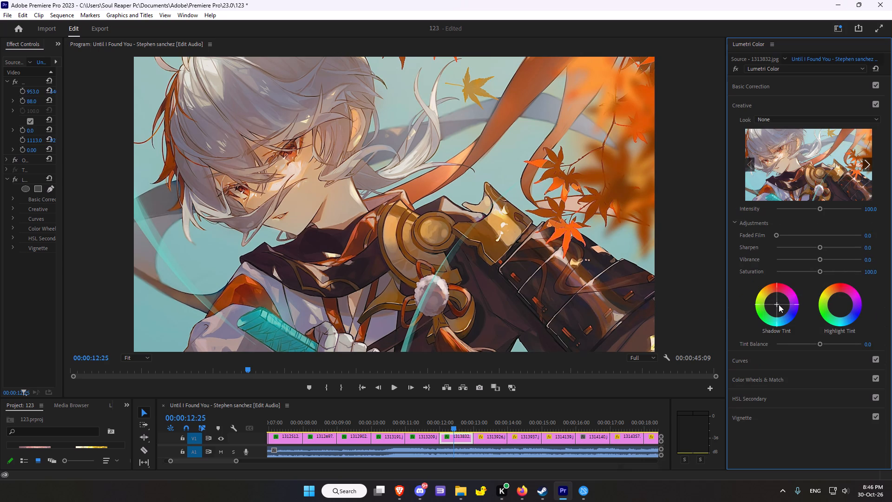
left_click_drag(779, 304, 797, 304)
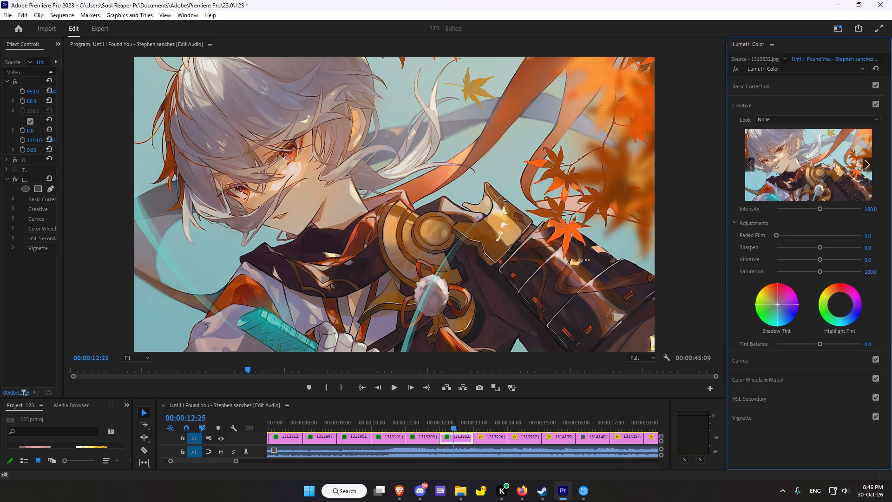
left_click_drag(797, 304, 802, 308)
left_click_drag(841, 304, 847, 317)
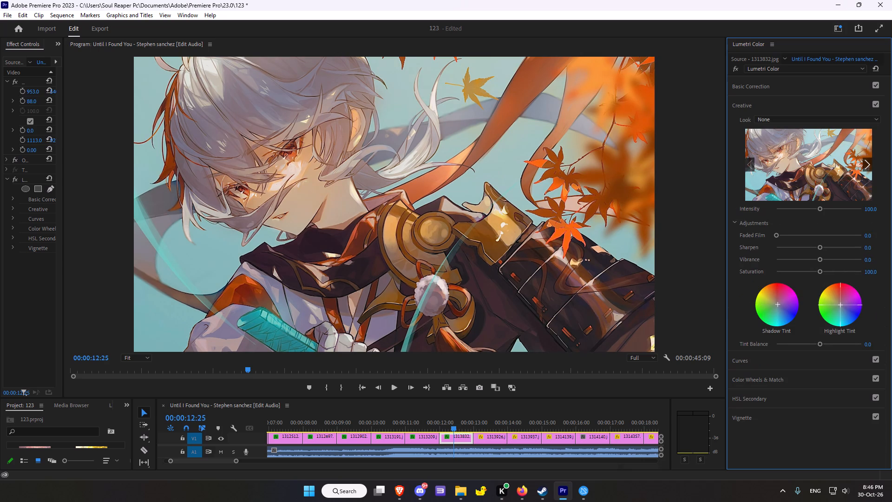
left_click_drag(847, 317, 847, 319)
Add a midpoint to the white RGB curve of 1313832.jpg and pull it slightly below the diagonal to darken the midtones.
left_click(772, 358)
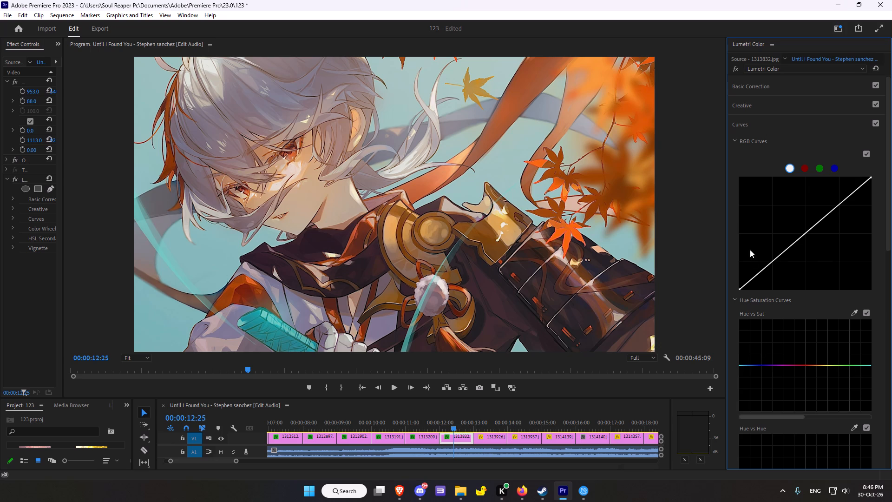
left_click(804, 235)
left_click_drag(804, 235, 807, 239)
double_click(806, 232)
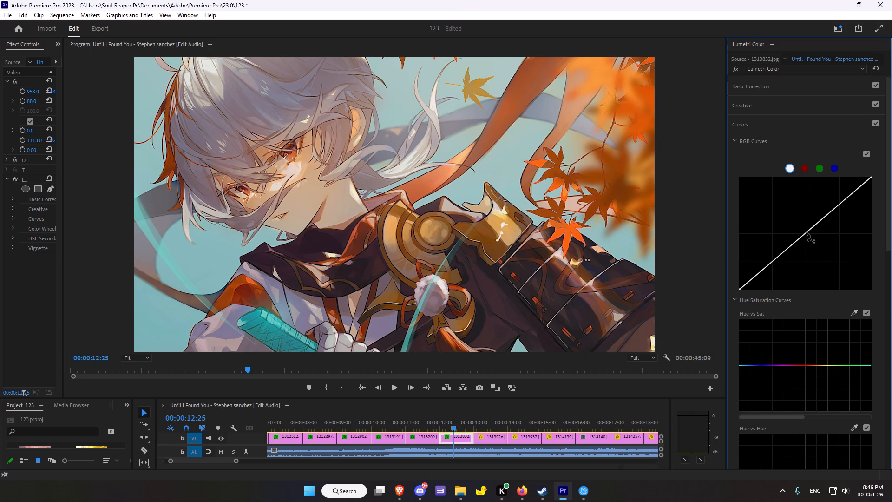
left_click(806, 232)
left_click(805, 234)
left_click_drag(805, 234, 813, 241)
left_click(805, 234)
left_click(806, 232)
left_click(806, 233)
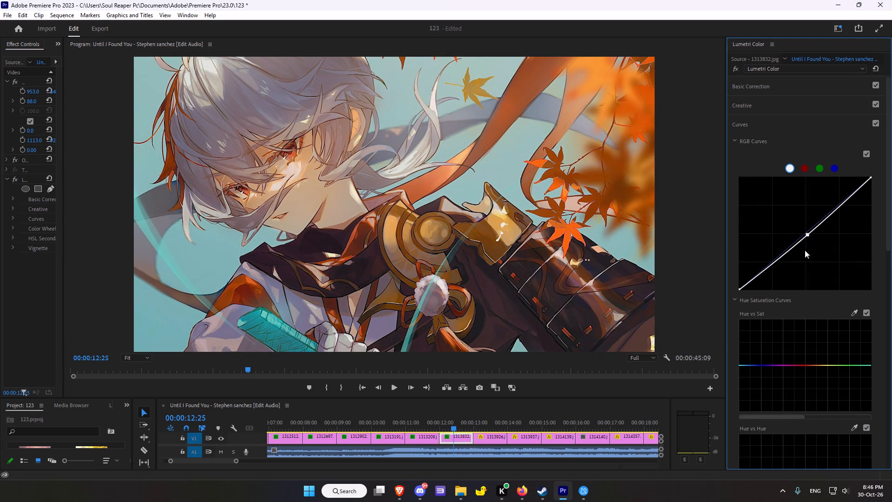
scroll(800, 271, "down", 2)
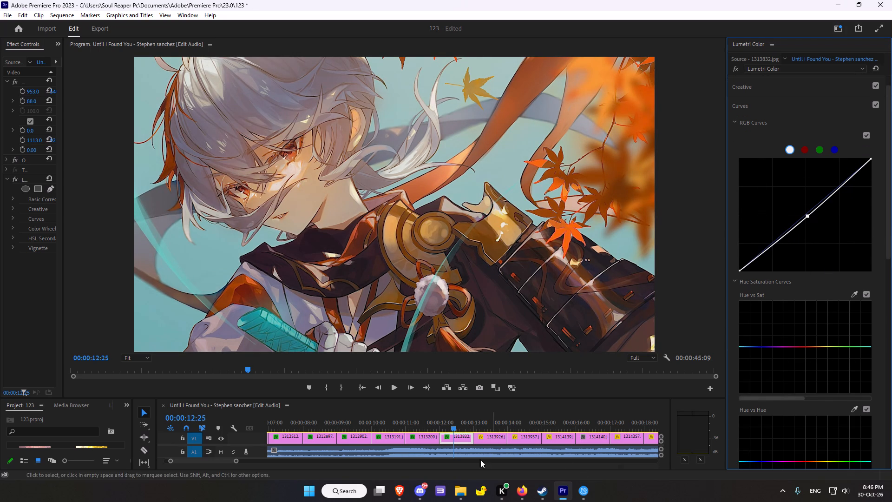
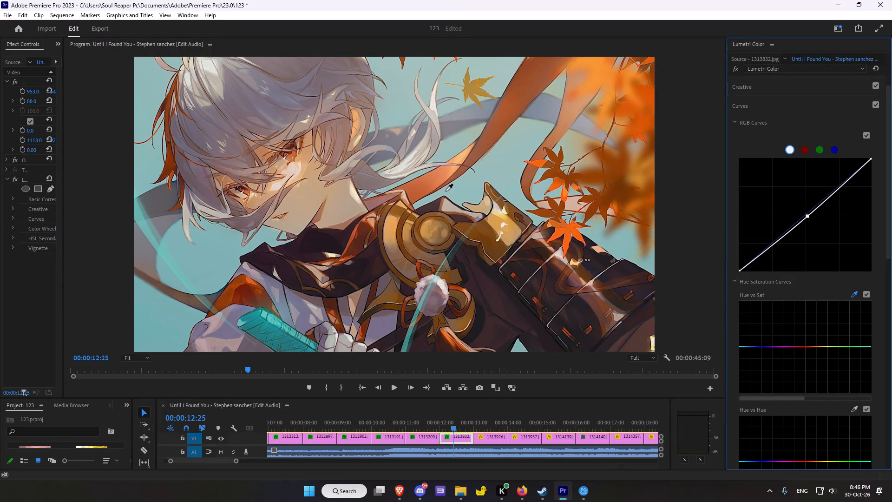
Sample the orange-red ribbon for 1313832.jpg's Hue vs Sat curve and raise the middle point slightly to boost the saturation of reds.
left_click(415, 189)
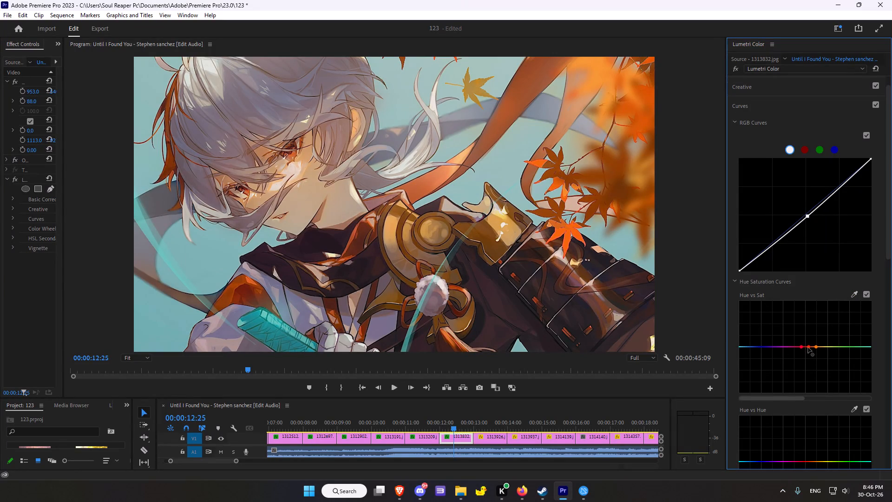
left_click_drag(809, 347, 807, 337)
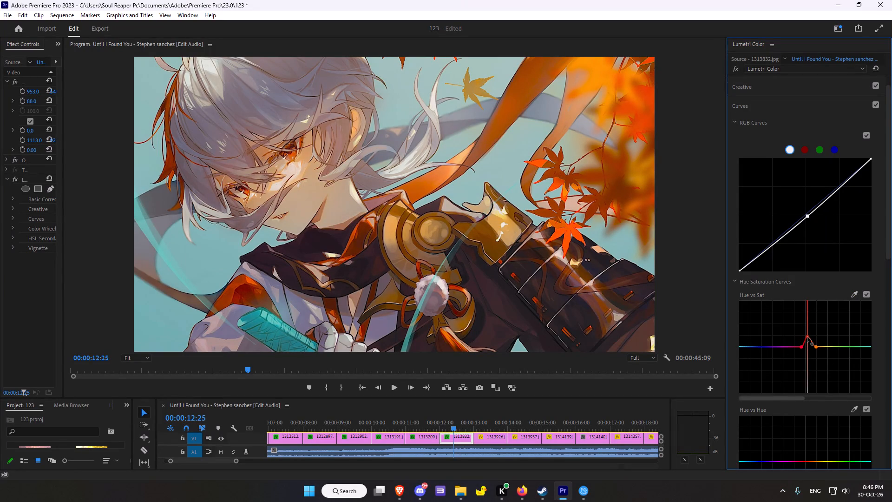
left_click_drag(807, 337, 808, 334)
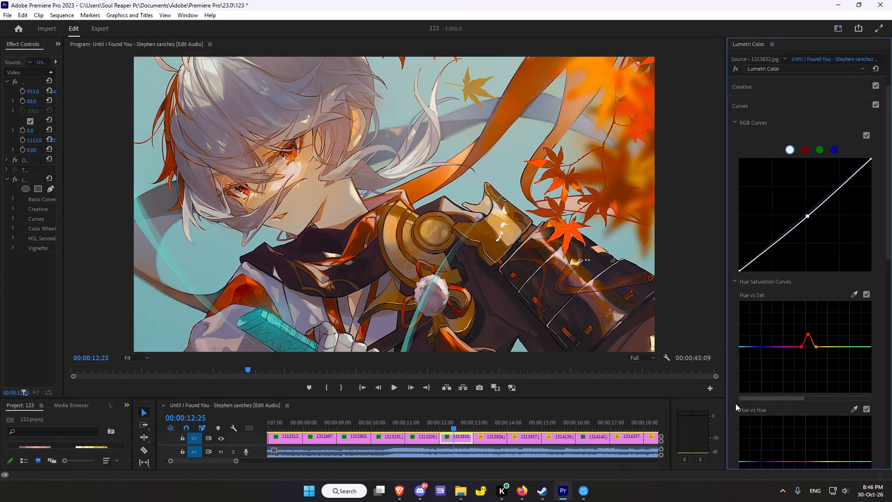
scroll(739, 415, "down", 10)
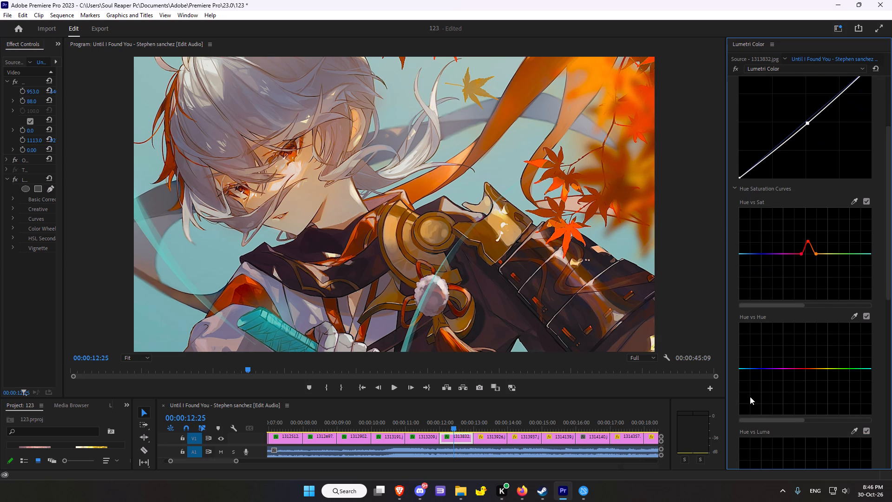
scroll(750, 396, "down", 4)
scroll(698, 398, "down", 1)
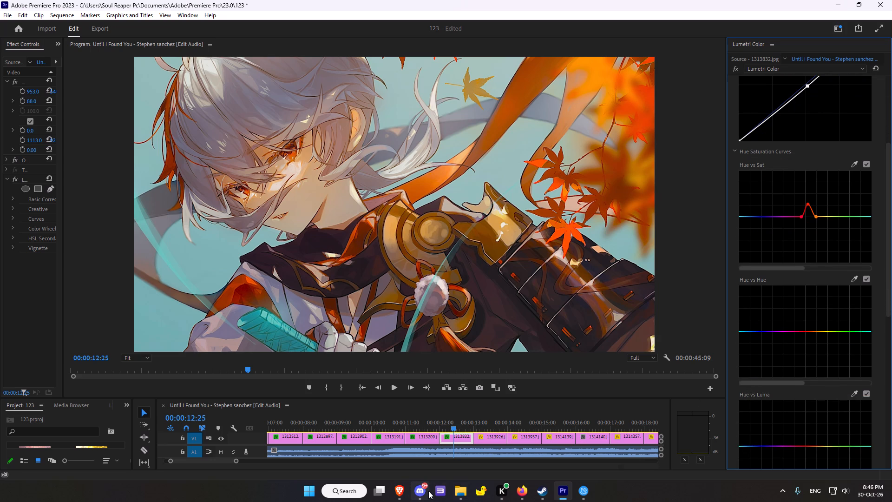
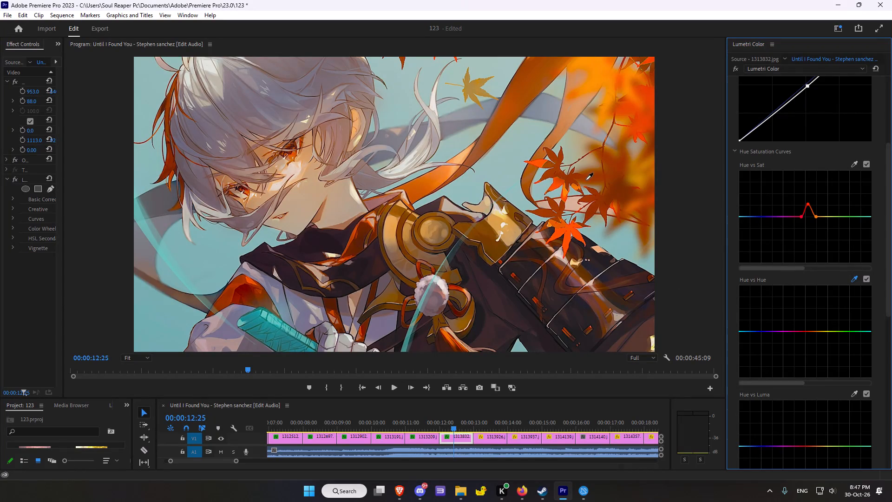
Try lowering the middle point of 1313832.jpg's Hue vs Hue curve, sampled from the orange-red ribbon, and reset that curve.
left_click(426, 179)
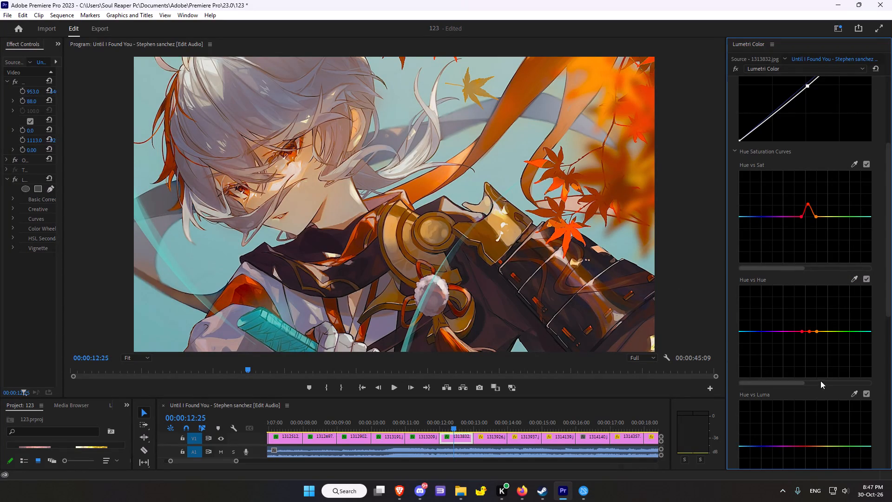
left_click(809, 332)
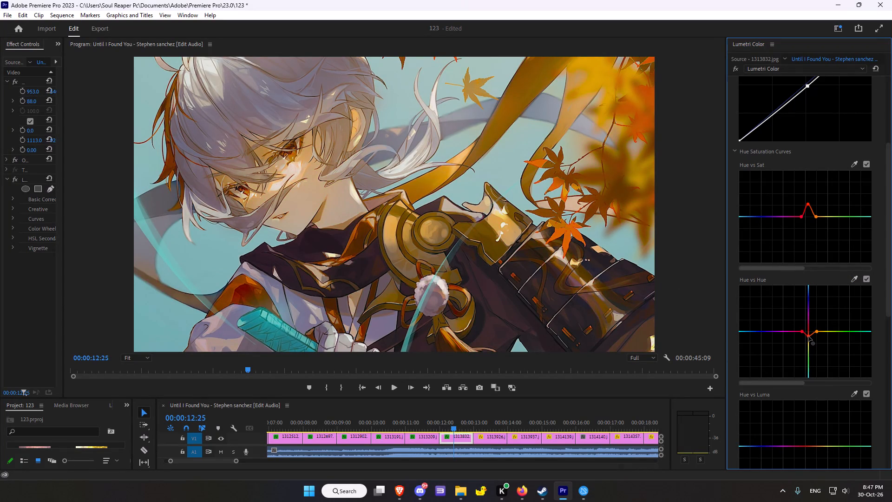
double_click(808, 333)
Sample the teal sword hilt for 1313832.jpg's Luma vs Sat curve and raise the middle point to the top of the graph.
scroll(789, 408, "down", 6)
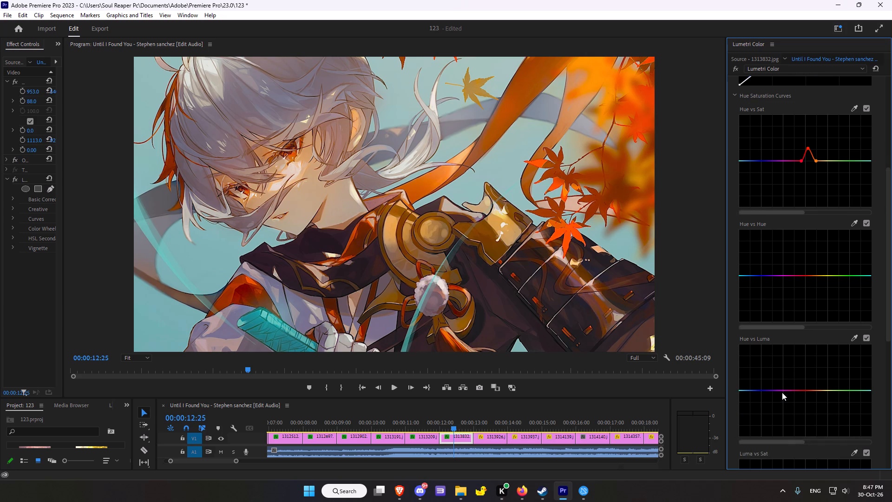
scroll(782, 392, "down", 18)
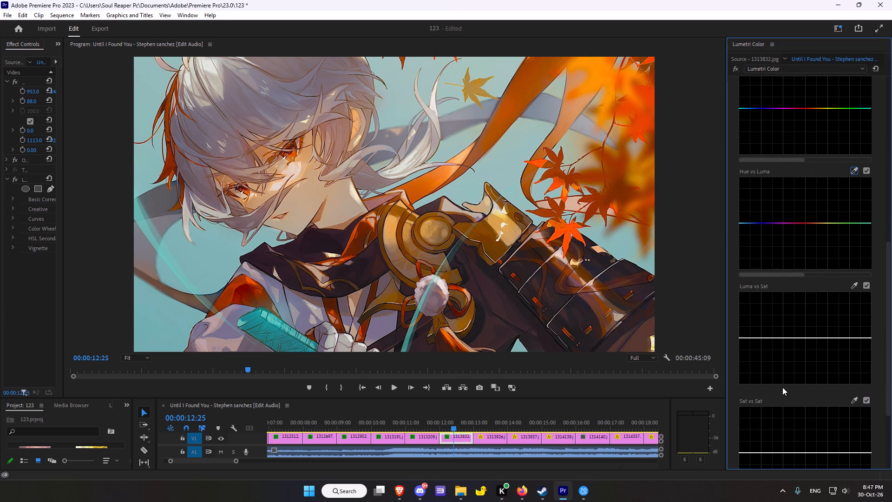
scroll(782, 387, "down", 5)
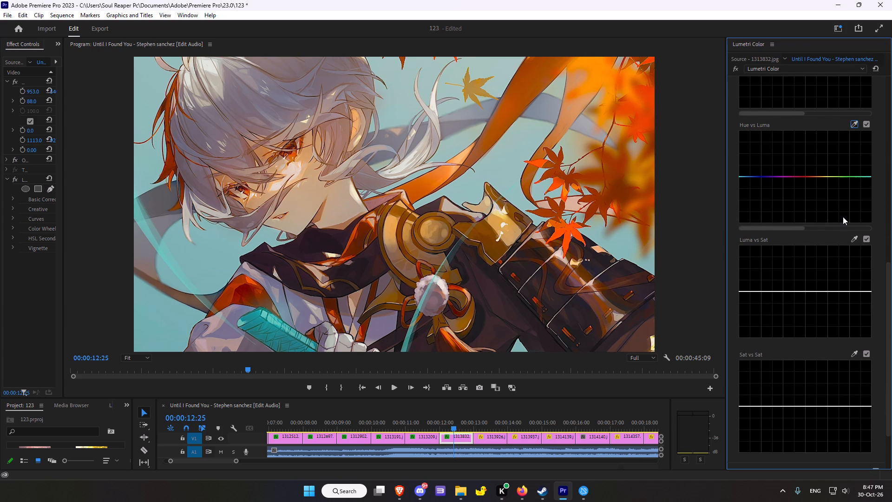
left_click(856, 239)
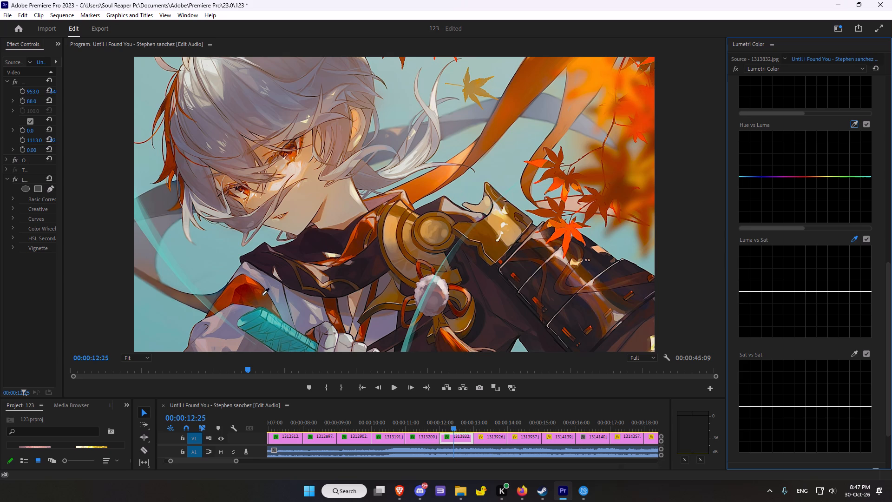
left_click(255, 317)
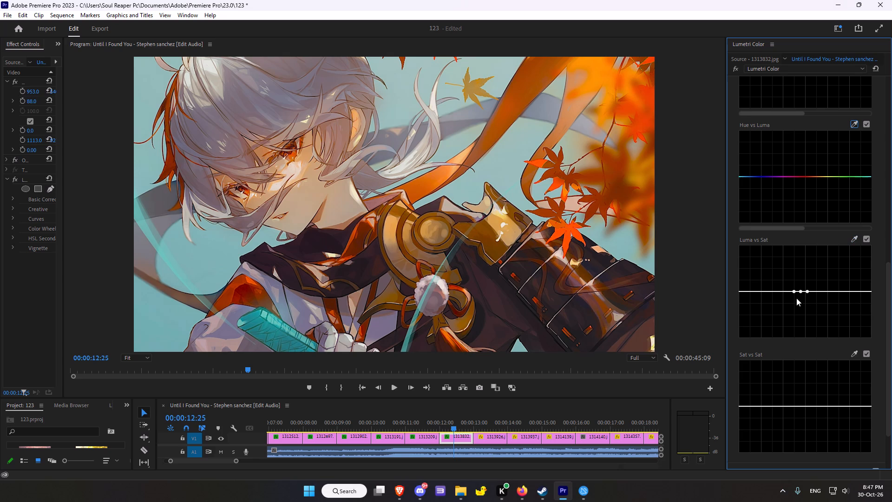
left_click_drag(800, 291, 801, 269)
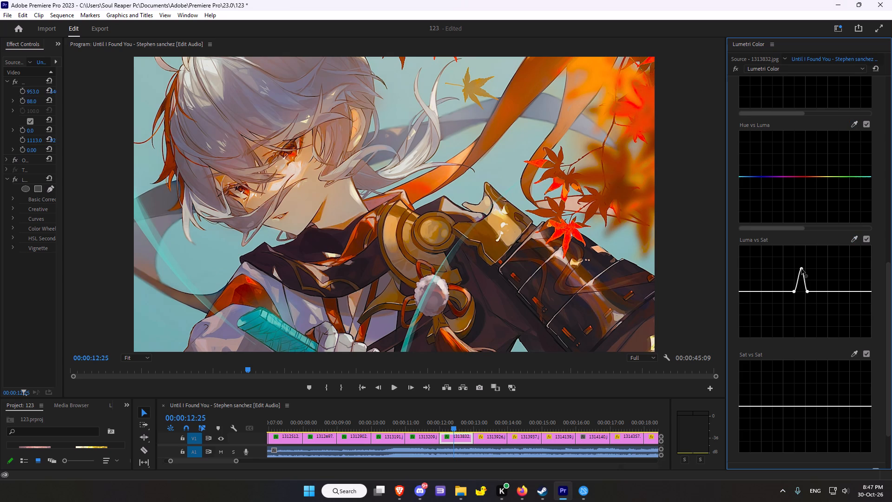
left_click_drag(801, 269, 801, 262)
left_click_drag(801, 262, 802, 243)
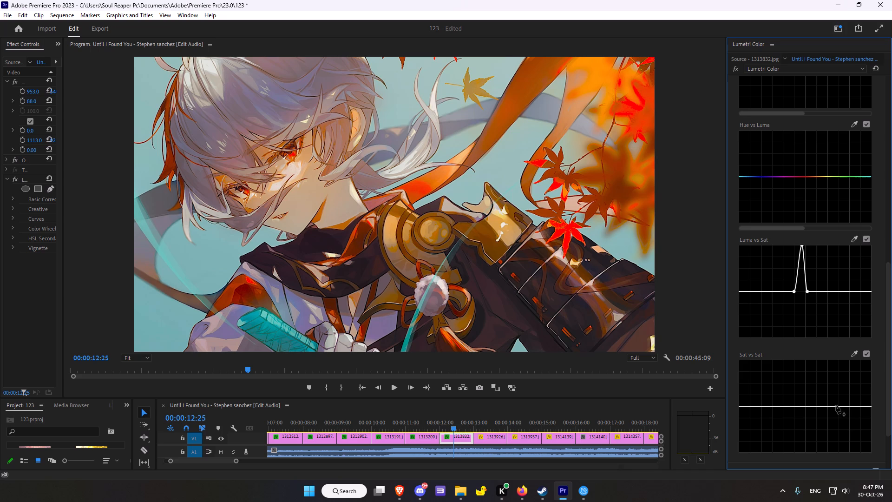
Add a vignette to 1313832.jpg with Amount -0.7, Midpoint 41.3, Roundness 21.7 and Feather 40.2.
scroll(818, 377, "down", 11)
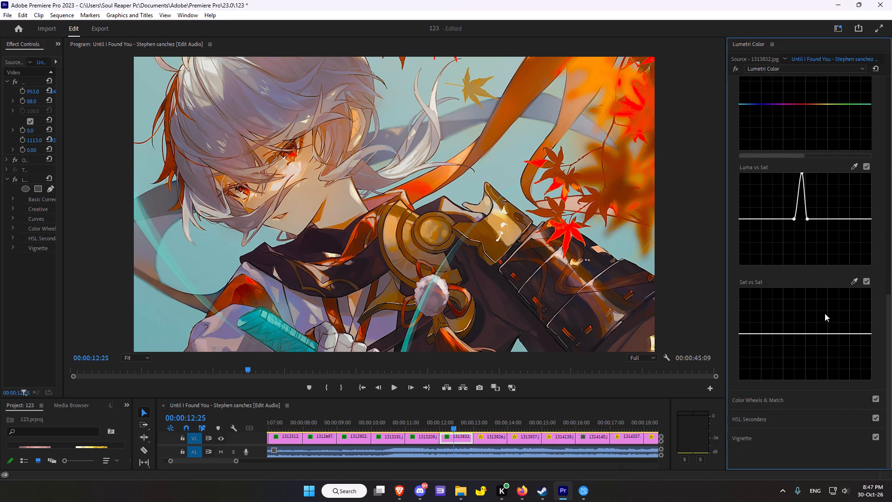
scroll(825, 313, "down", 5)
scroll(723, 343, "down", 4)
scroll(827, 304, "down", 4)
left_click(760, 435)
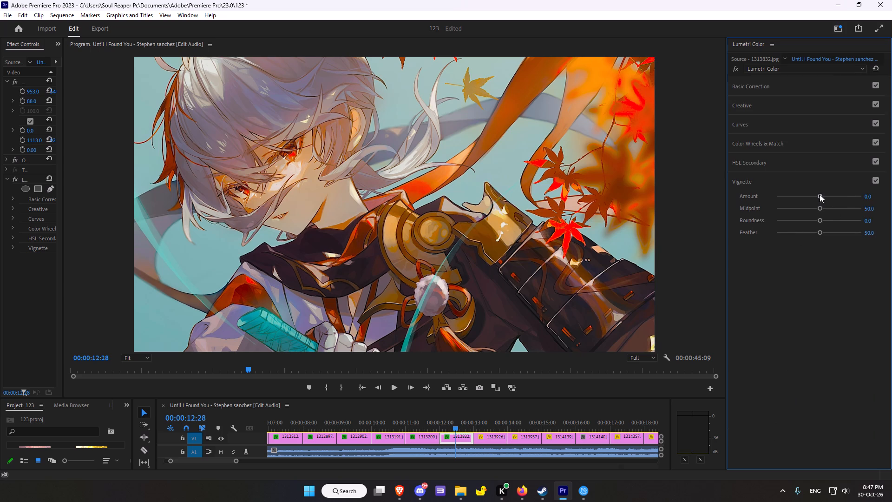
left_click_drag(819, 195, 811, 197)
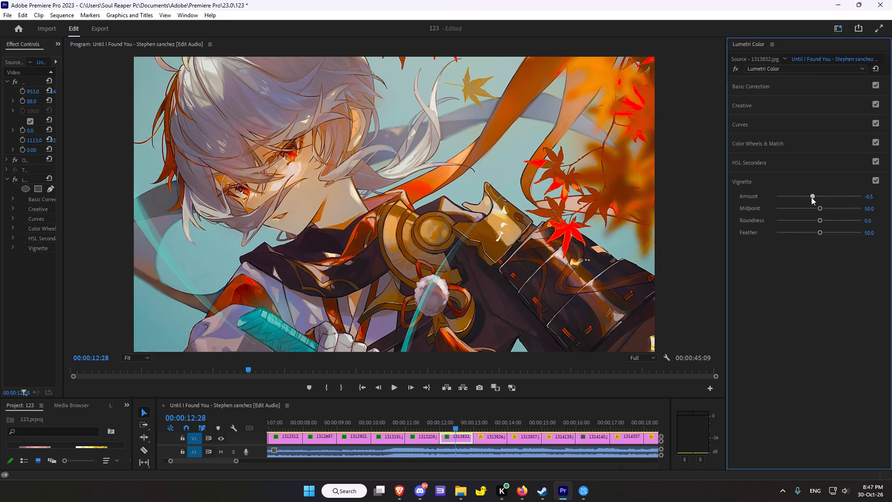
left_click_drag(811, 197, 809, 197)
left_click_drag(821, 208, 811, 210)
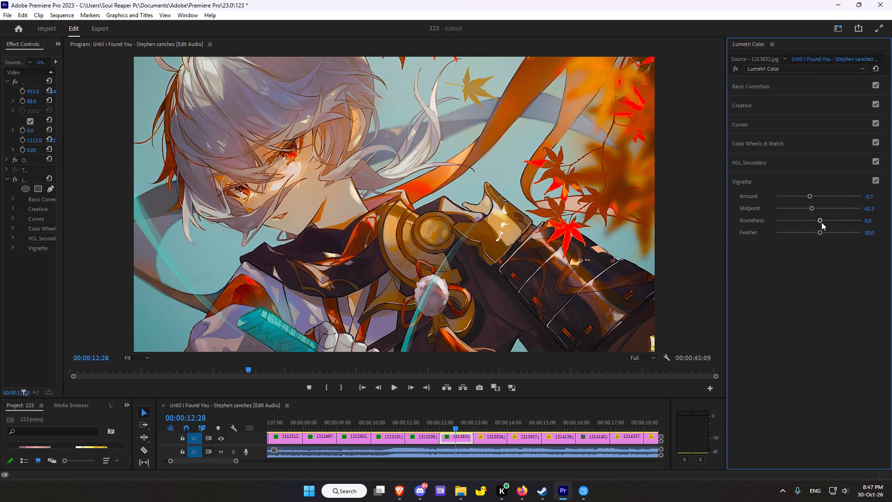
left_click_drag(821, 222, 829, 218)
left_click(828, 218)
left_click_drag(820, 231, 810, 230)
Move along the timeline to the next ungraded image clip, 1313926.jpg.
scroll(486, 416, "down", 5)
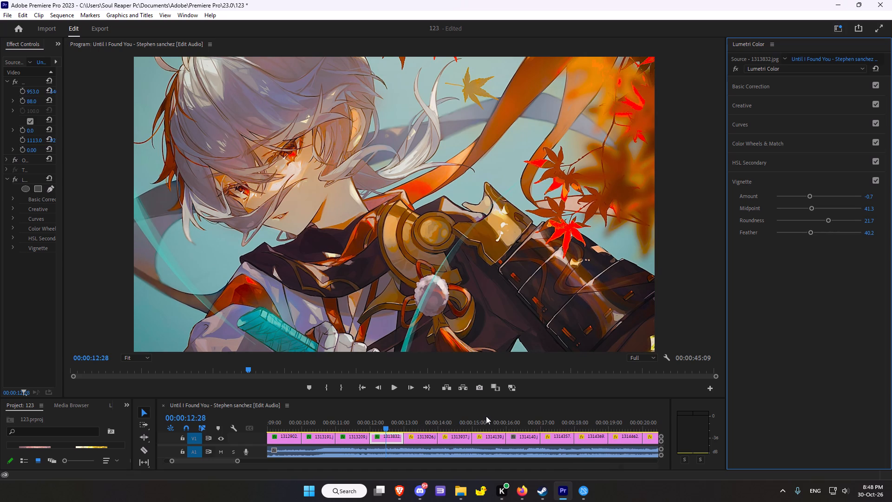
scroll(443, 316, "down", 20)
scroll(443, 316, "down", 6)
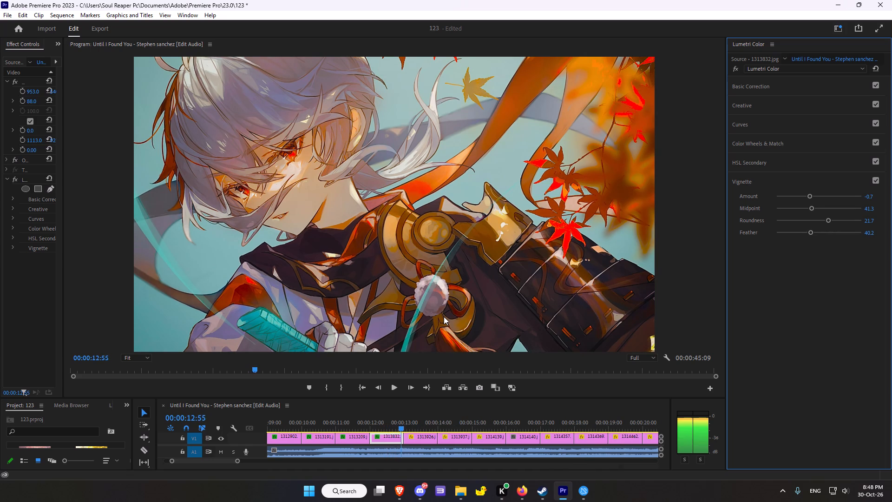
scroll(444, 317, "down", 20)
scroll(444, 317, "down", 3)
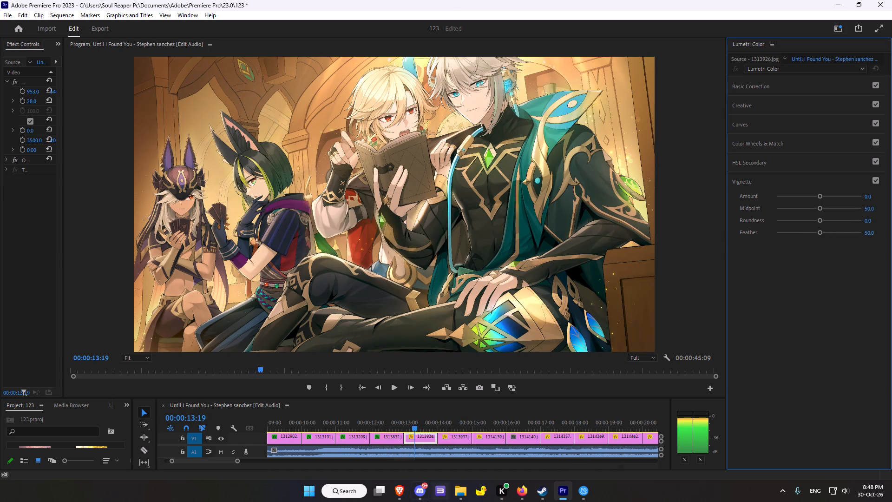
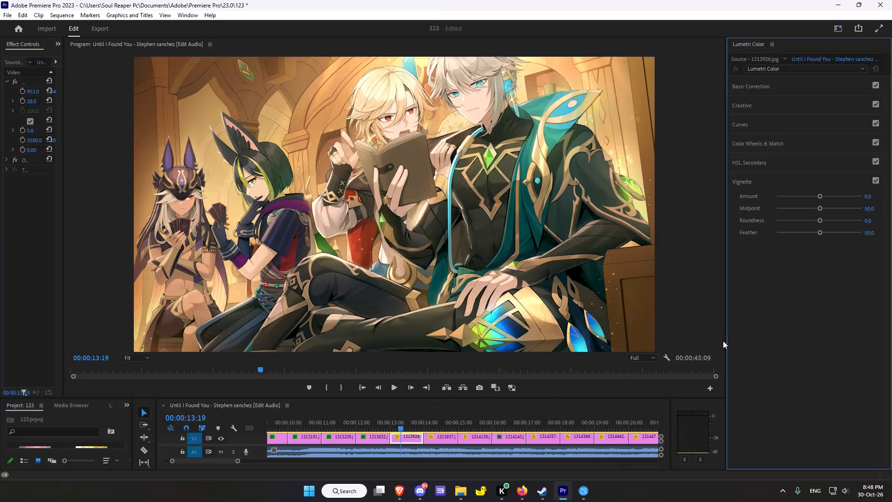
In Basic Correction for 1313926.jpg, set Temperature to 10.9, Tint to -3.3 and Saturation to 113.
left_click(779, 83)
left_click_drag(819, 169, 823, 166)
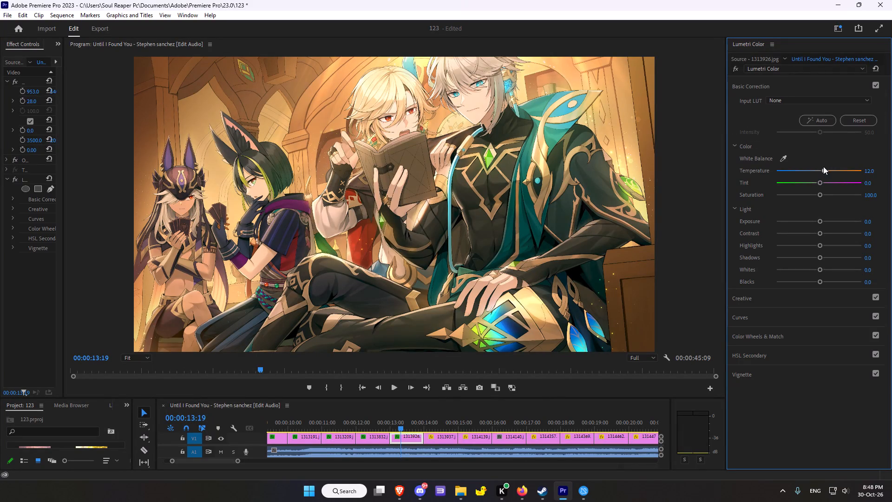
left_click_drag(823, 166, 821, 165)
left_click_drag(821, 165, 823, 164)
left_click_drag(821, 184, 821, 180)
double_click(821, 180)
left_click(820, 182)
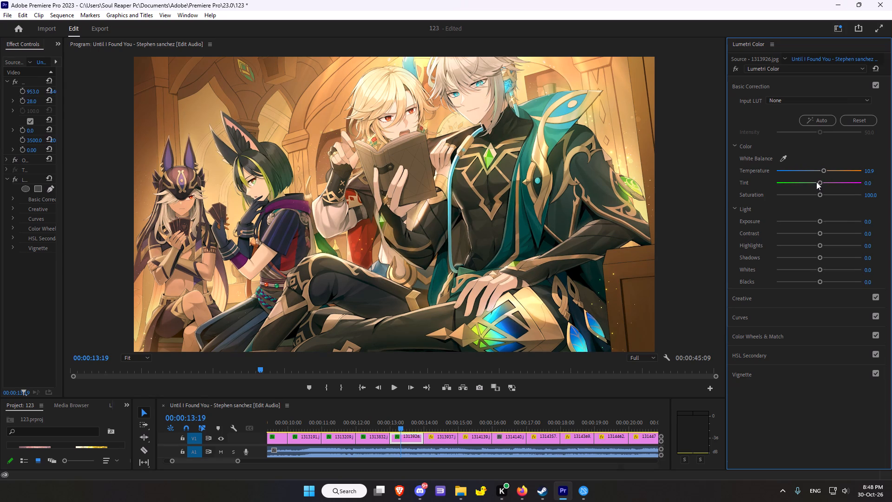
left_click(820, 183)
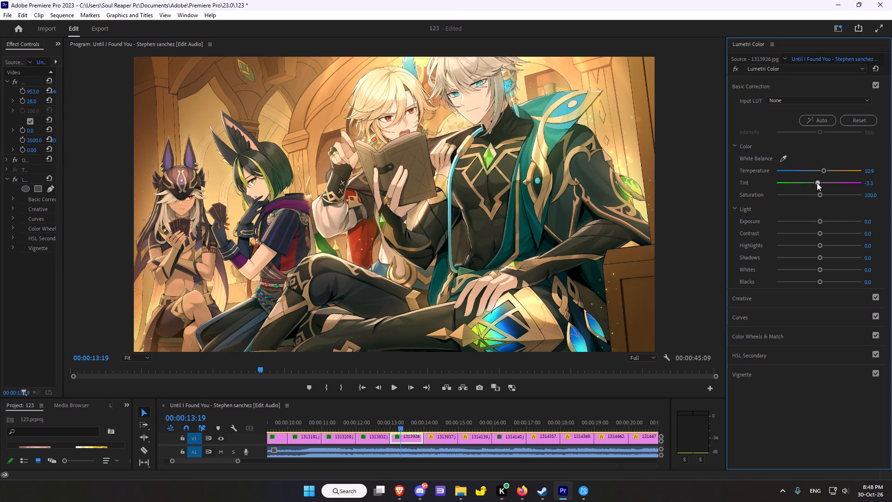
left_click_drag(820, 196, 823, 193)
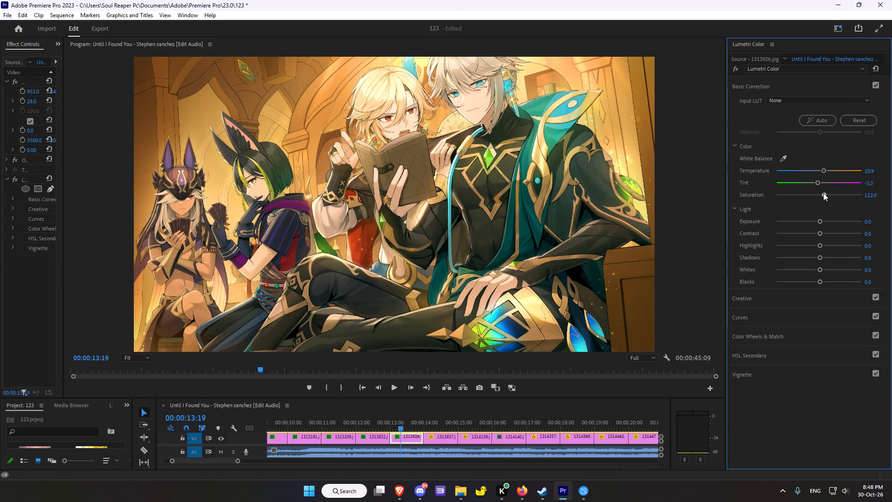
left_click_drag(823, 193, 824, 192)
Set 1313926.jpg's Light values to Exposure -0.3, Contrast -10.9, Highlights 9.8, Shadows -1.1, Whites 6.5 and Blacks -7.6.
left_click_drag(820, 219, 825, 216)
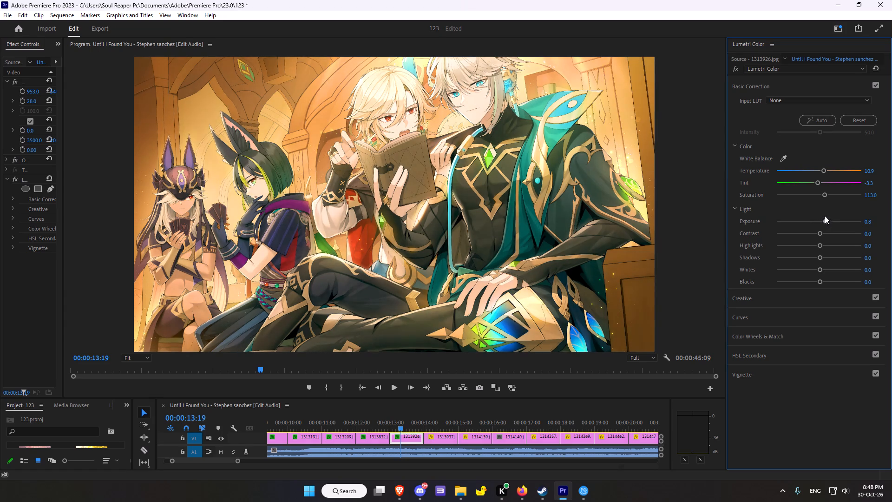
left_click_drag(825, 216, 815, 220)
left_click_drag(819, 232, 824, 229)
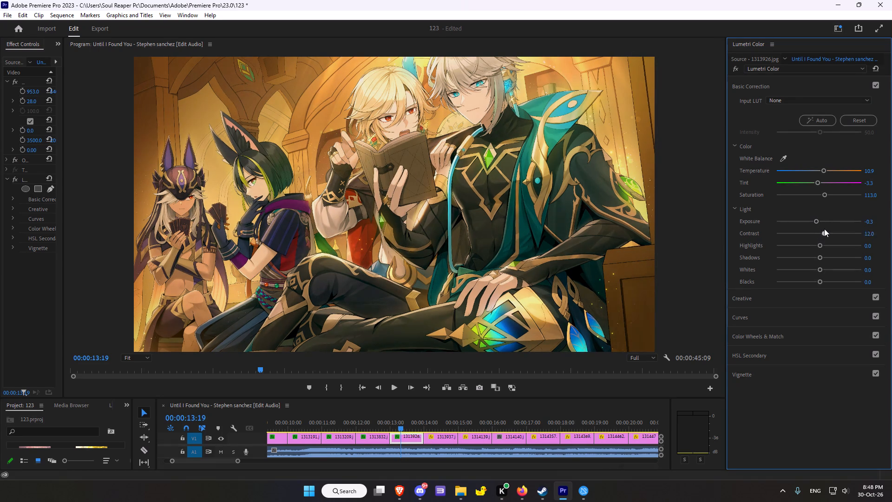
left_click_drag(824, 229, 813, 231)
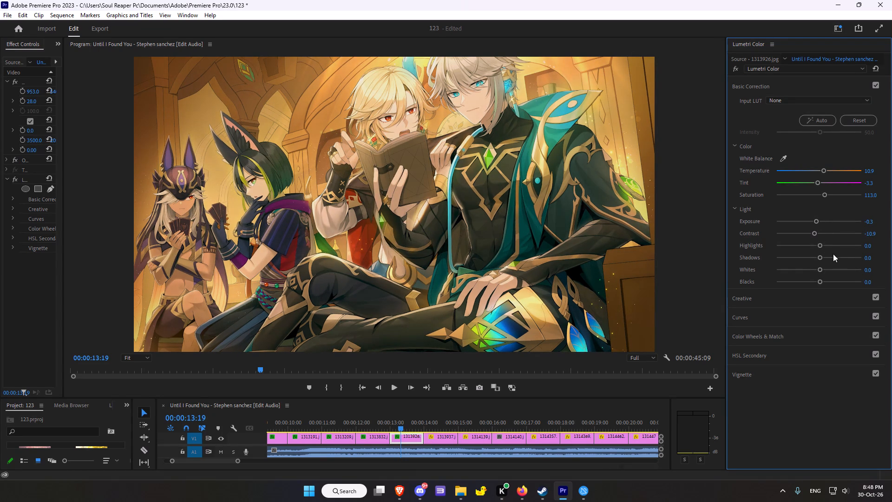
left_click(820, 246)
left_click(819, 258)
left_click(819, 270)
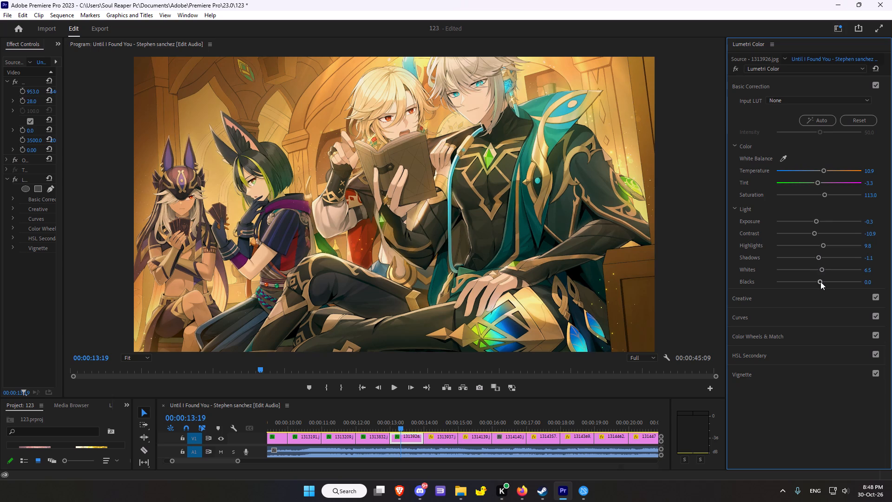
left_click_drag(820, 284, 815, 281)
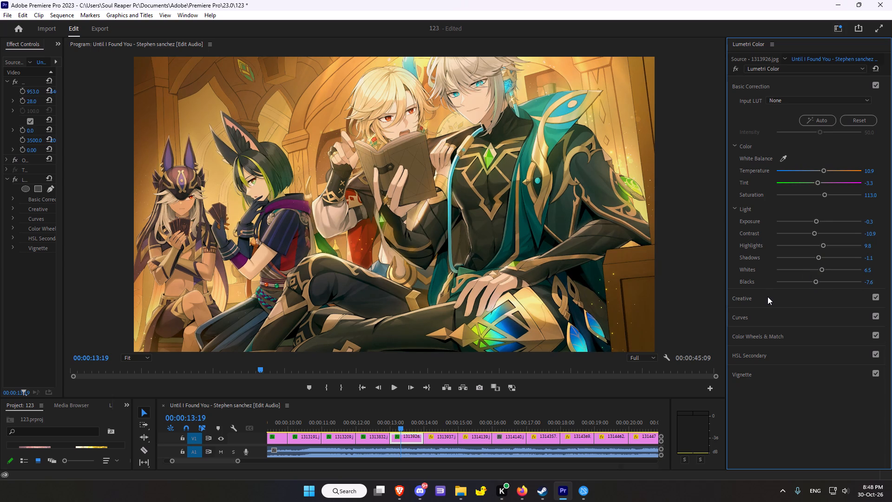
In the Creative adjustments for 1313926.jpg, set Sharpen to 48.9, Vibrance to 33.7 and Saturation to 94.6.
left_click(767, 297)
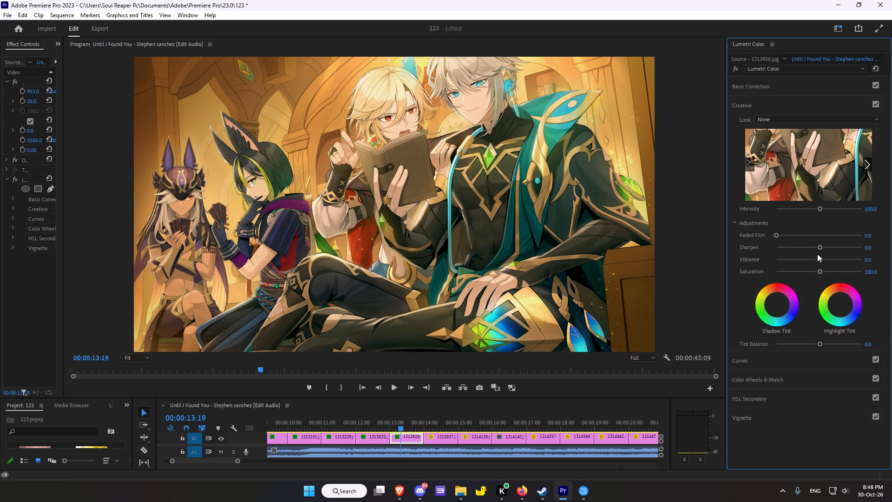
left_click_drag(822, 248, 839, 241)
left_click_drag(820, 258, 826, 255)
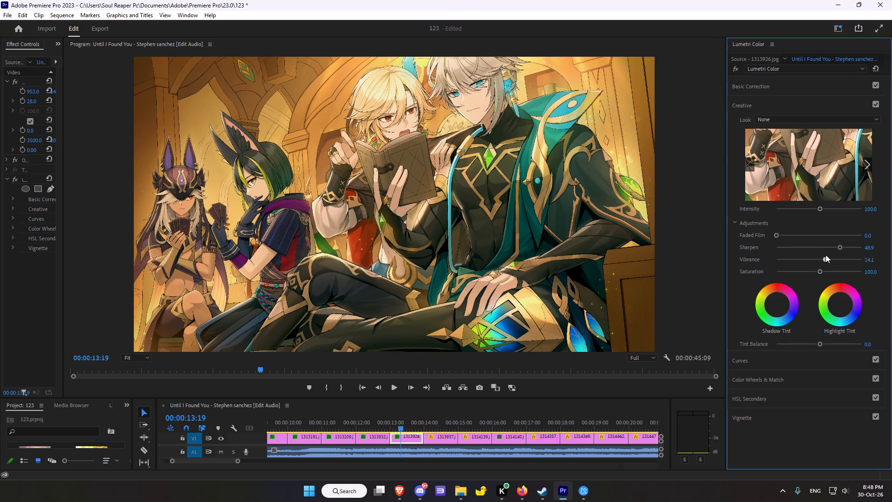
left_click_drag(826, 255, 827, 254)
left_click(829, 260)
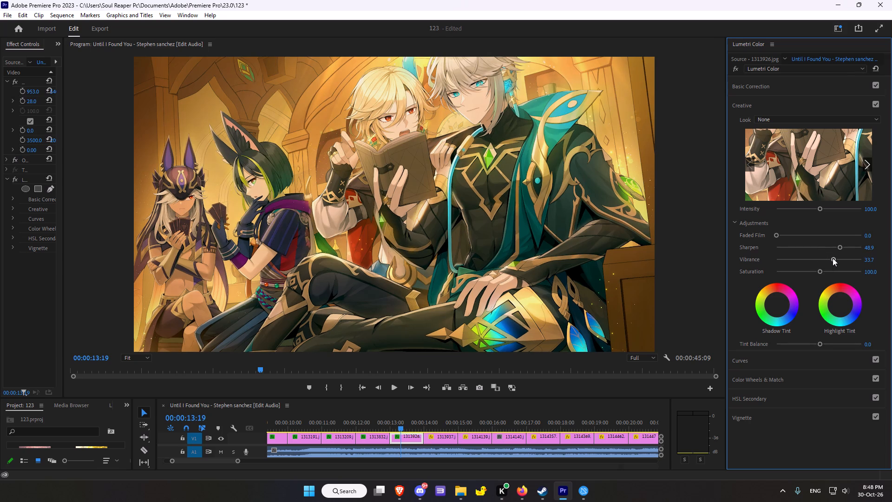
left_click(820, 271)
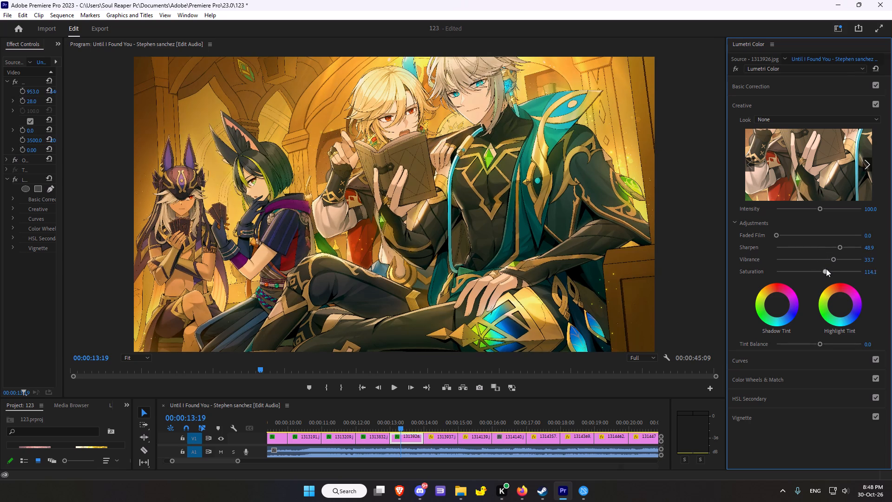
left_click_drag(821, 270, 814, 271)
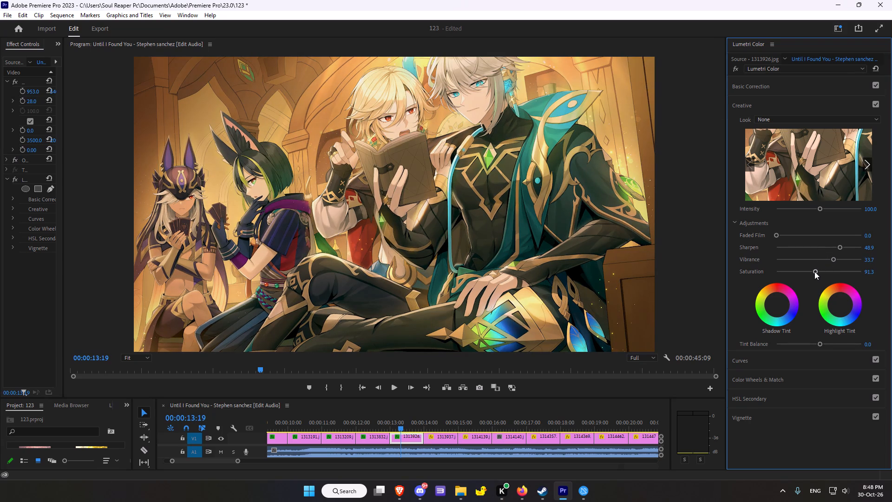
left_click(814, 271)
Nudge 1313926.jpg's Shadow Tint very slightly from the wheel's centre toward the blue side.
scroll(808, 277, "down", 2)
left_click(779, 305)
left_click_drag(779, 305, 779, 305)
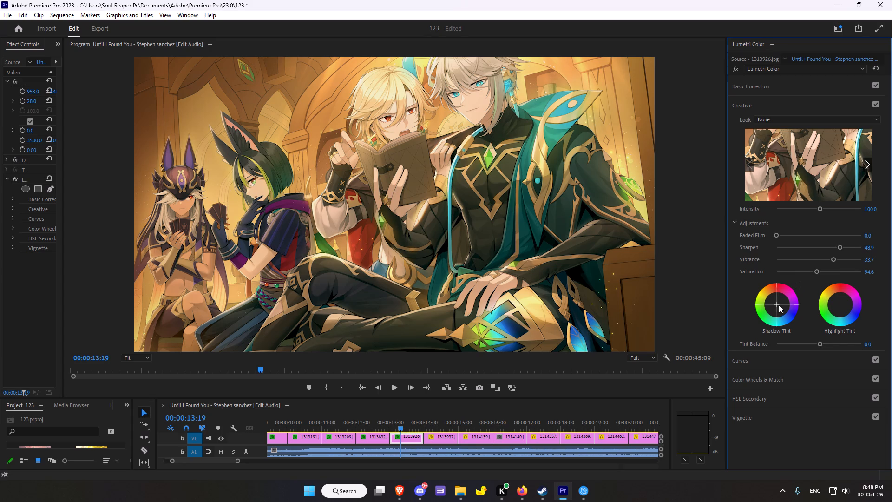
left_click_drag(779, 305, 787, 301)
left_click_drag(778, 304, 784, 305)
left_click_drag(777, 304, 782, 308)
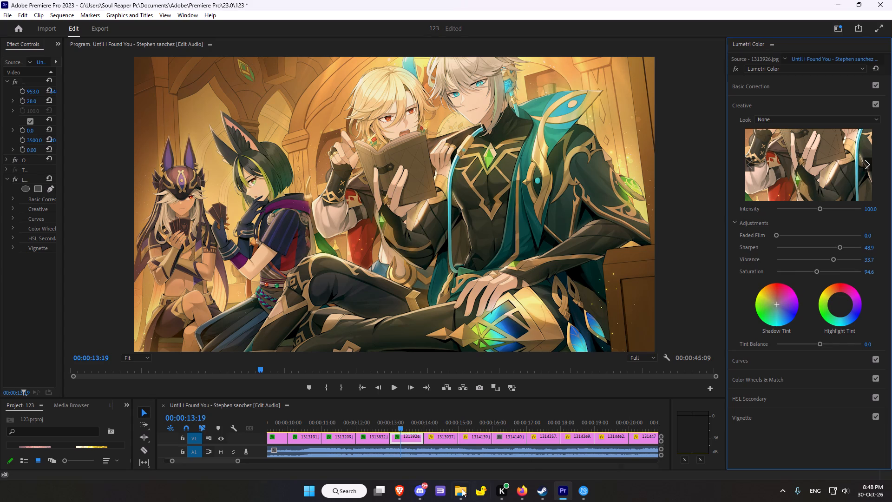
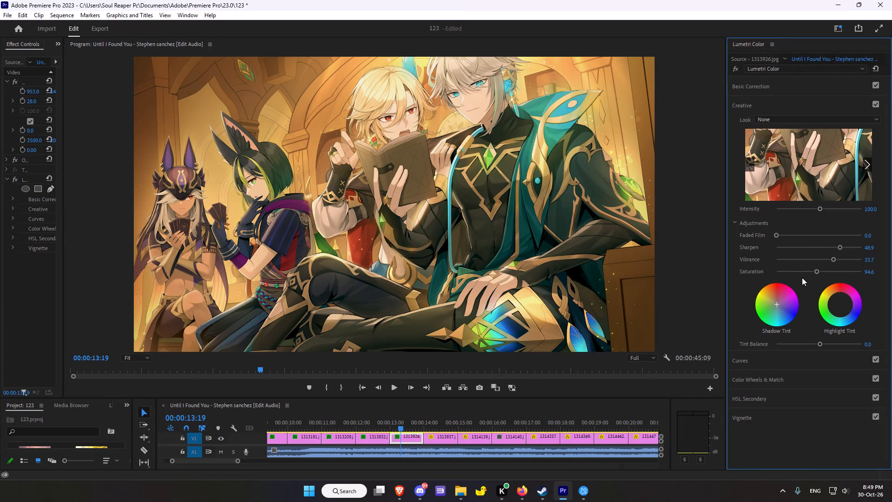
Nudge 1313926.jpg's Highlight Tint very slightly off the centre of its colour wheel.
scroll(800, 279, "down", 4)
left_click(842, 305)
left_click_drag(840, 305, 844, 297)
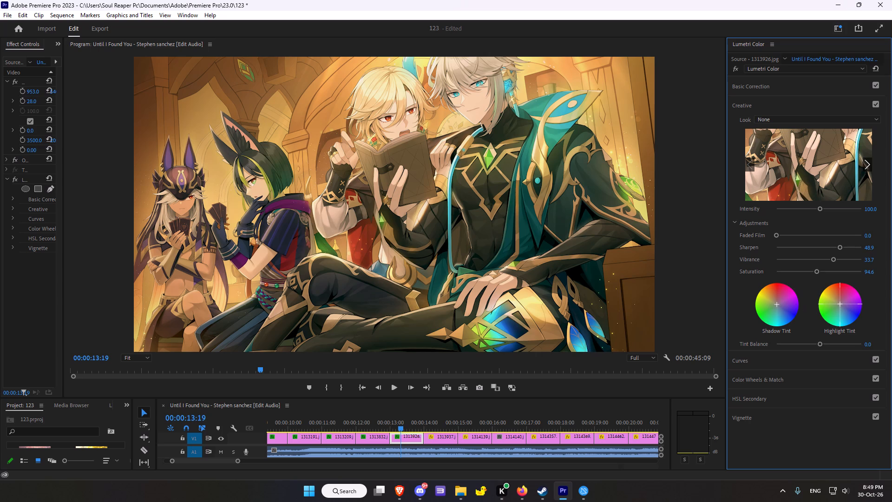
left_click_drag(844, 297, 814, 302)
Add a point at the middle of 1313926.jpg's white RGB curve and lower it slightly.
left_click(761, 363)
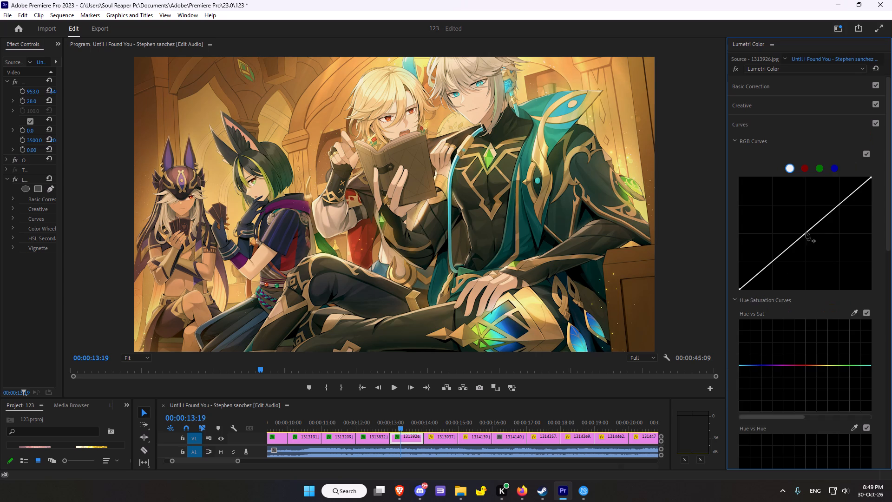
double_click(805, 234)
left_click(804, 233)
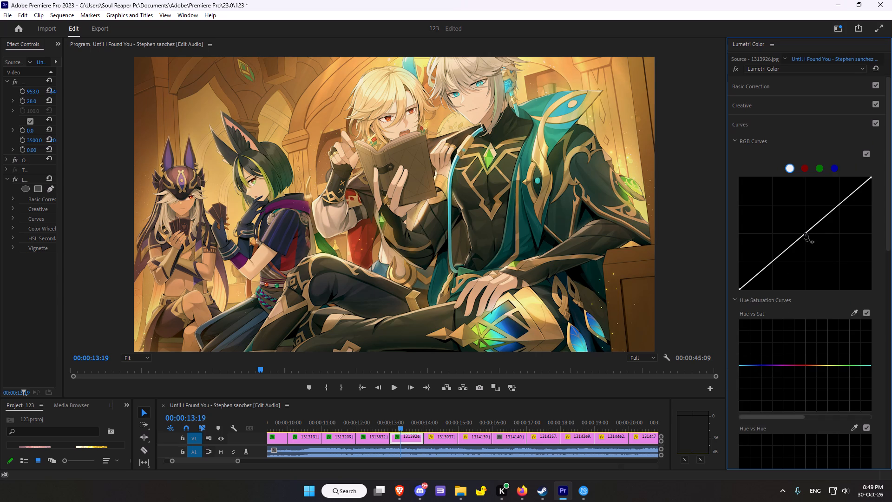
left_click(804, 235)
left_click_drag(805, 235, 795, 230)
left_click(804, 233)
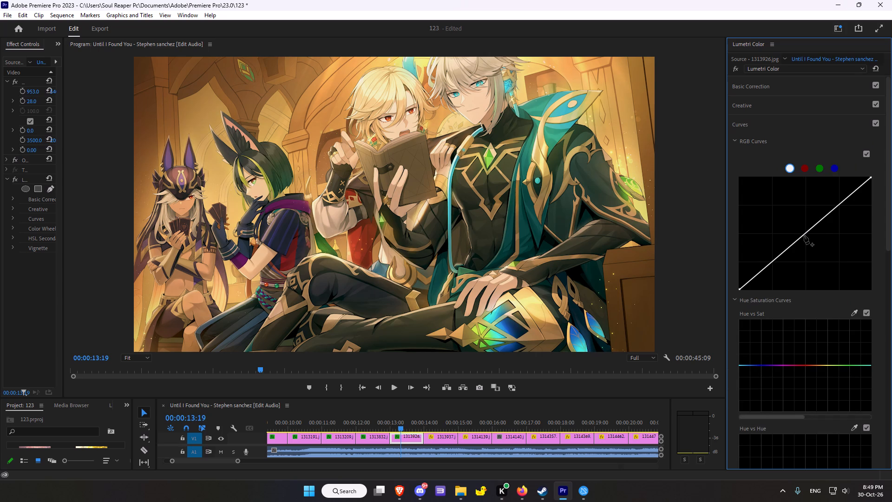
left_click(806, 234)
left_click(806, 235)
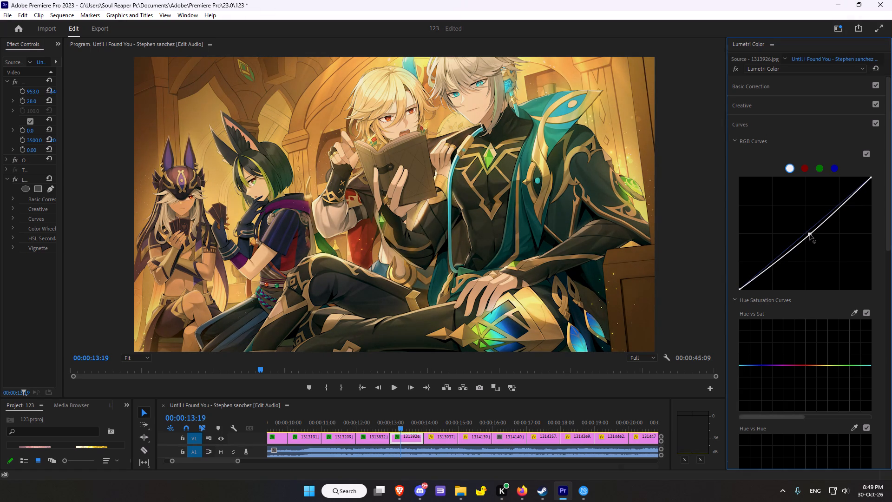
Sample the teal-green cloak for 1313926.jpg's Hue vs Sat curve and raise the middle green point to boost its saturation.
left_click(856, 313)
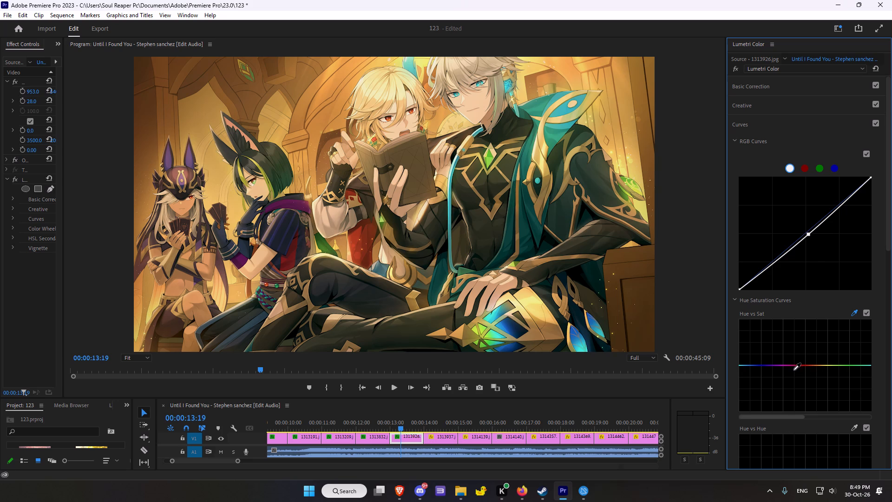
left_click(563, 110)
left_click_drag(848, 365, 848, 360)
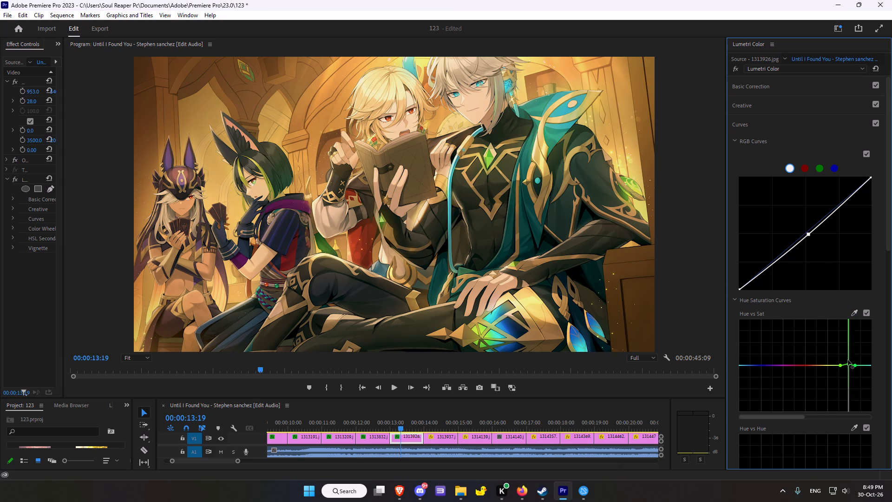
left_click_drag(848, 360, 847, 353)
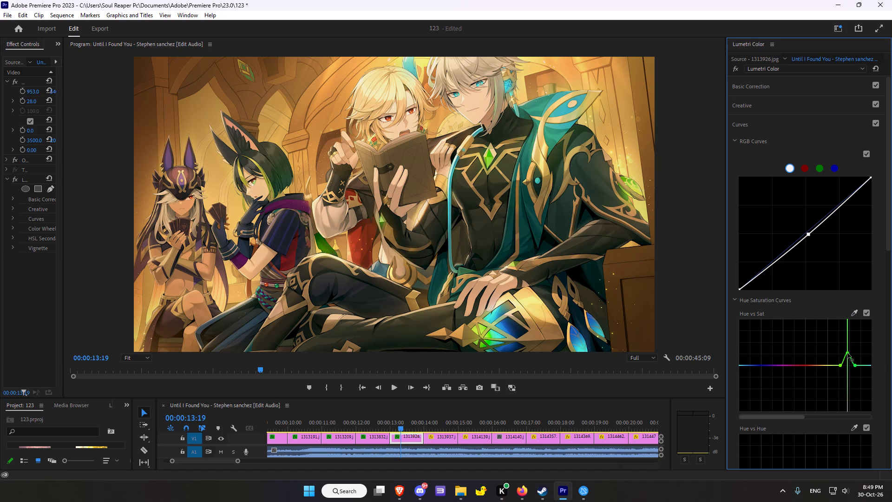
left_click_drag(847, 353, 847, 350)
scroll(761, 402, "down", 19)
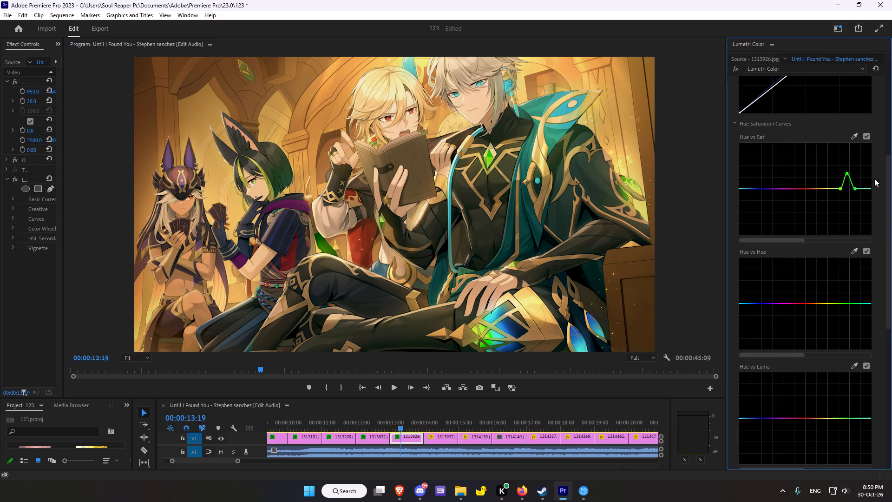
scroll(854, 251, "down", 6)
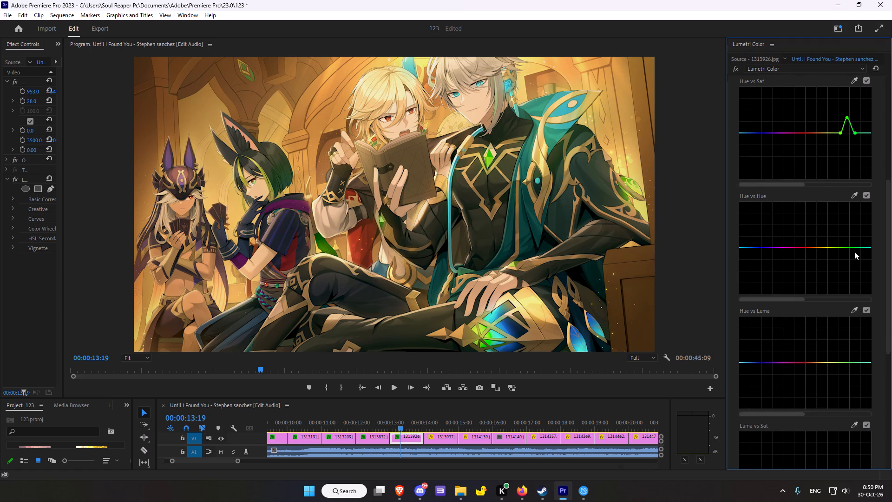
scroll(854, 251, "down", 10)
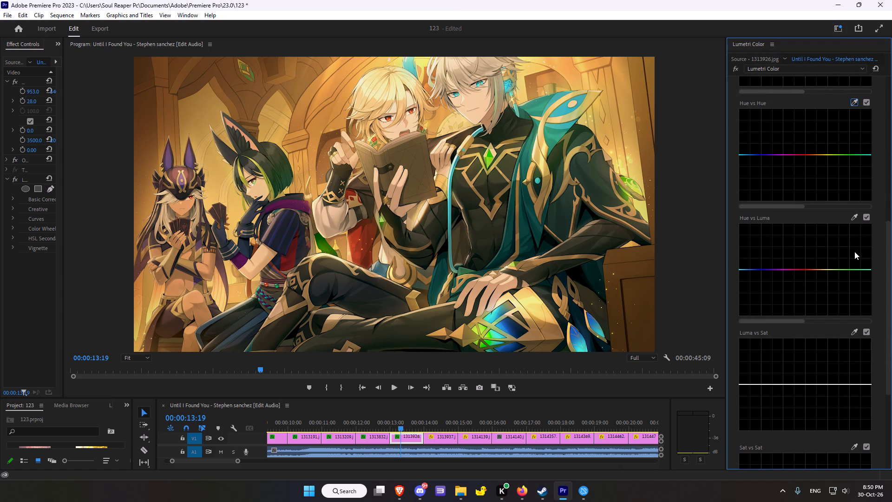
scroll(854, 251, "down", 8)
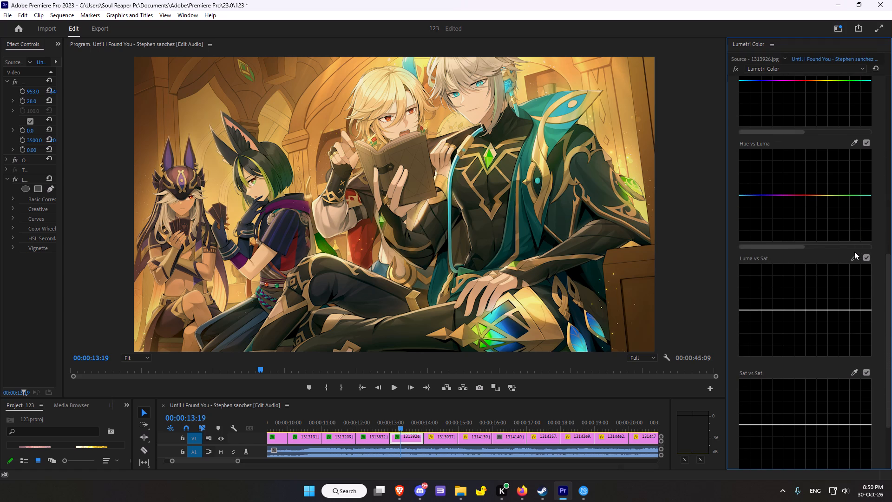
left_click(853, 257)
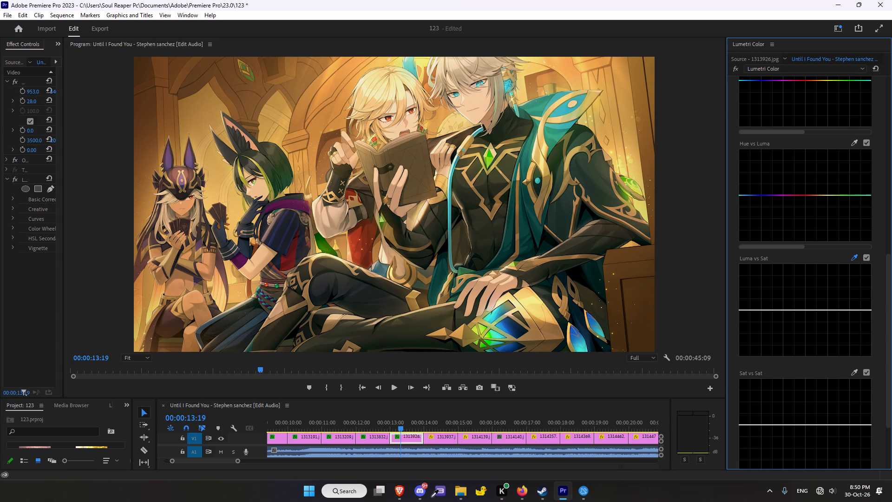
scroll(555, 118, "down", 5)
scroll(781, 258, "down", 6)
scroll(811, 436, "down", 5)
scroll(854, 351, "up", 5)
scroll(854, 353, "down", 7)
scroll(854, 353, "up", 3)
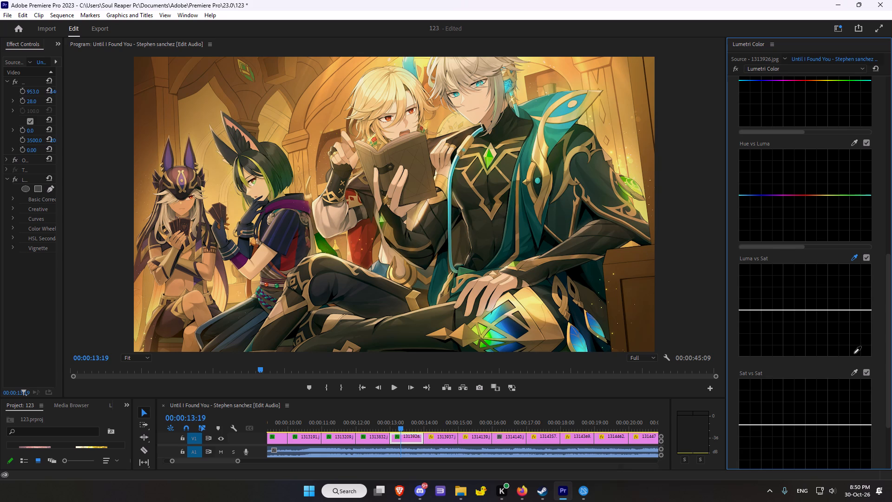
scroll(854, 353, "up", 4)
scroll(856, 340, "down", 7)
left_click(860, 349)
Set 1313926.jpg's Vignette to Amount -1.1, Midpoint 42.4, Roundness 21.7 and Feather 34.2.
scroll(887, 353, "down", 6)
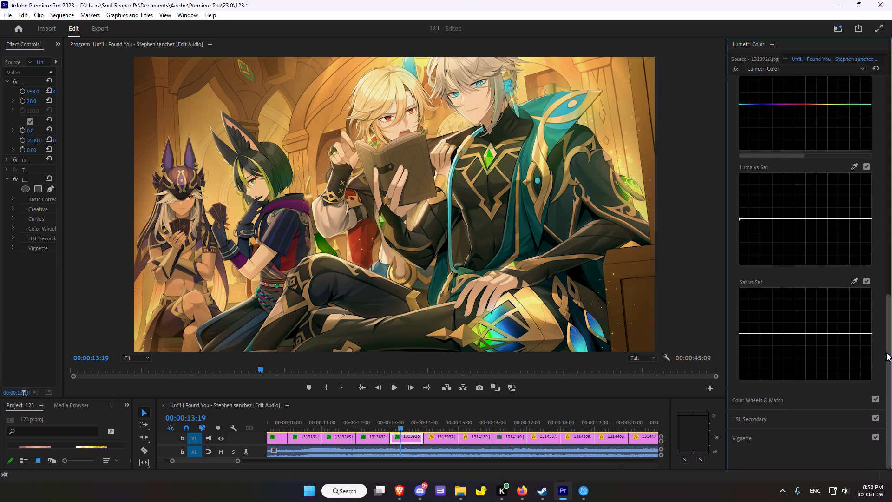
scroll(816, 410, "down", 5)
left_click(771, 442)
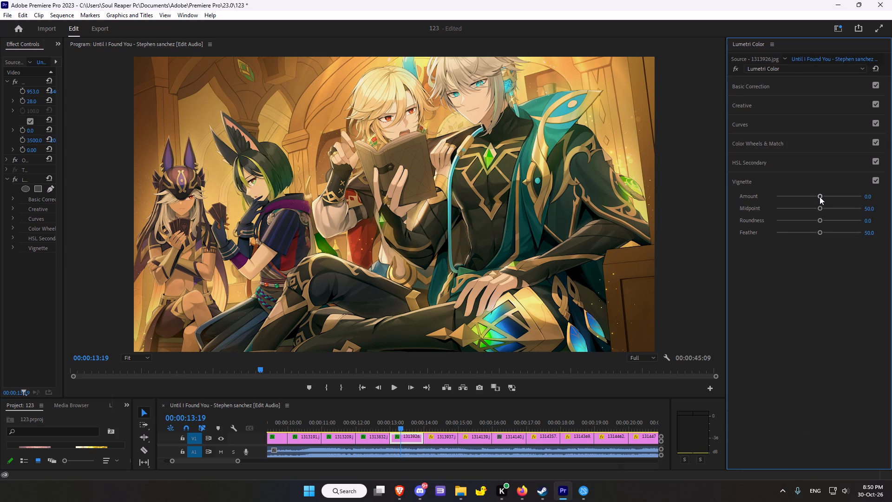
left_click_drag(819, 197, 805, 191)
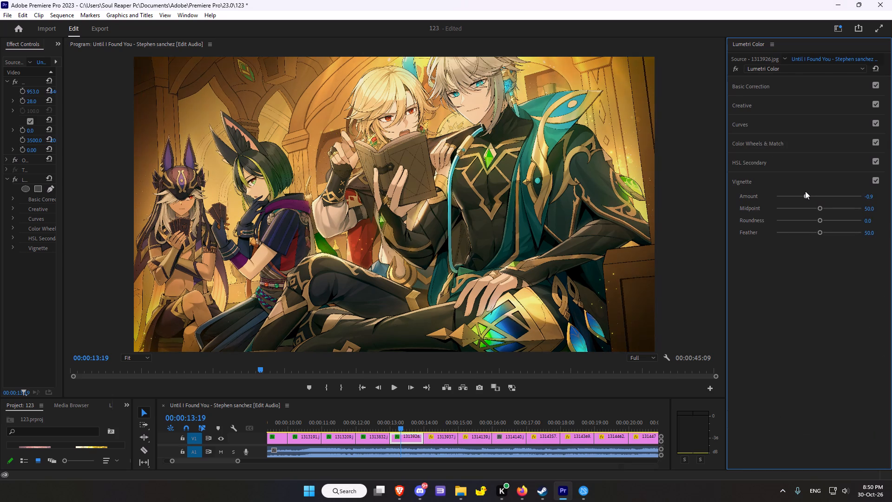
left_click_drag(805, 191, 802, 191)
left_click_drag(818, 207, 815, 207)
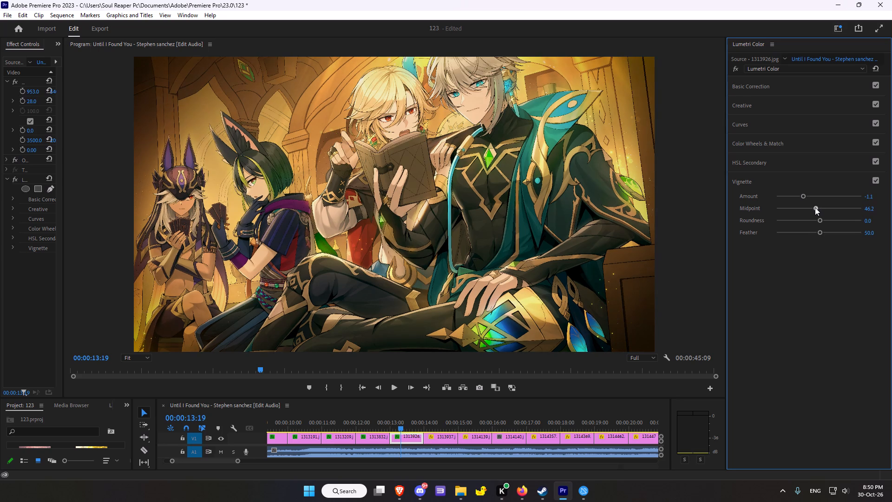
left_click_drag(815, 207, 812, 208)
left_click_drag(818, 220, 827, 217)
left_click_drag(821, 231, 804, 232)
left_click(807, 234)
Compare 1313926.jpg with and without its Lumetri Color grade.
scroll(416, 428, "down", 2)
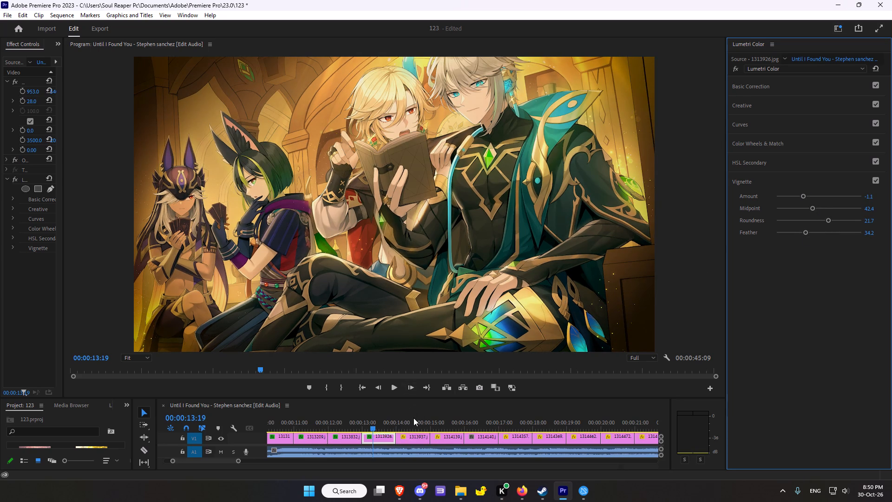
scroll(419, 309, "down", 7)
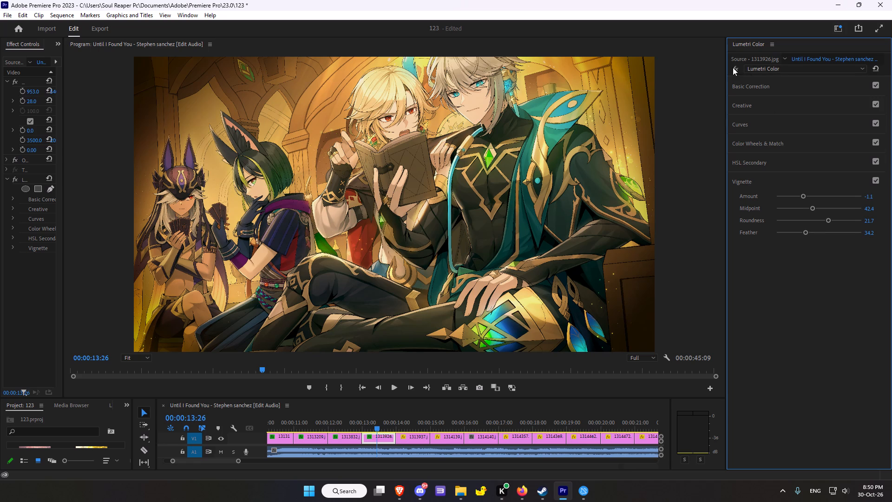
left_click(736, 66)
left_click(736, 66)
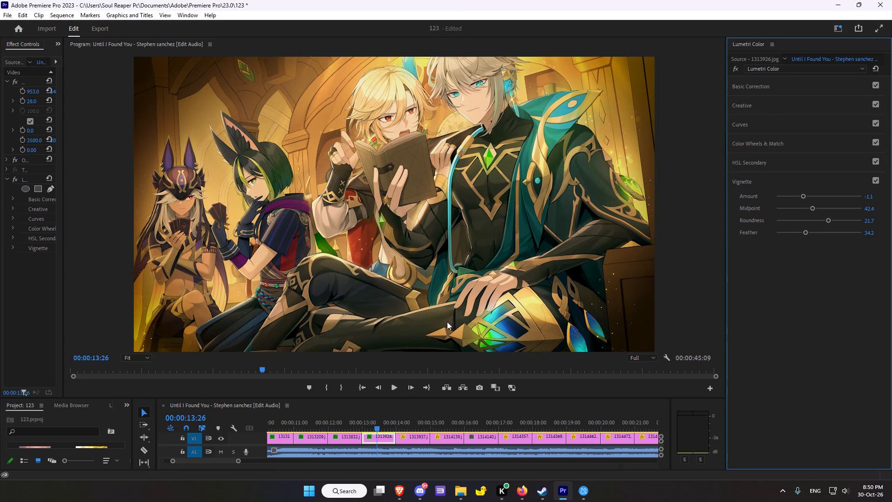
Move to the clip 1313937.jpg and set its Basic Correction to Temperature 19.6, Tint -9.8 and Saturation 114.1.
scroll(453, 309, "down", 20)
scroll(453, 309, "down", 17)
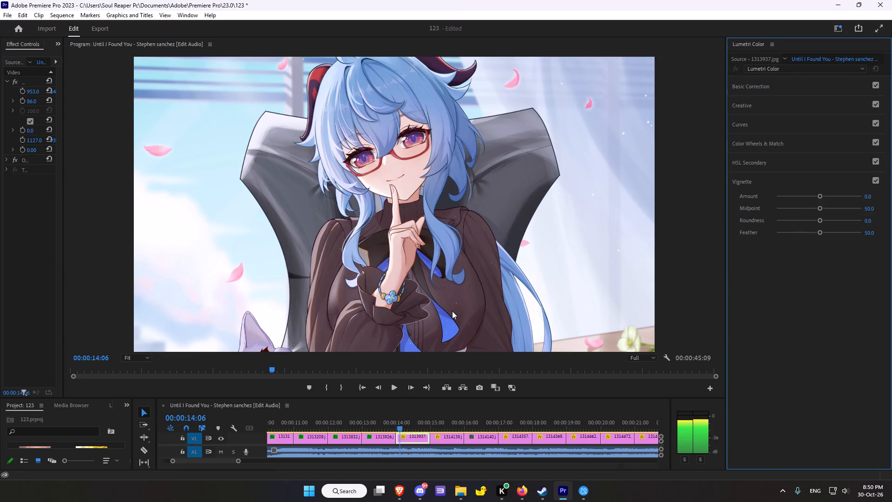
scroll(452, 311, "down", 11)
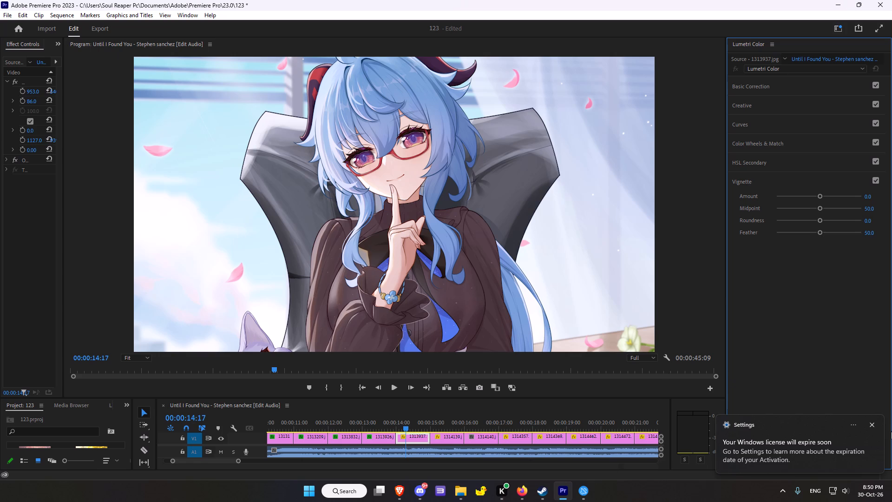
left_click(871, 422)
scroll(466, 293, "down", 6)
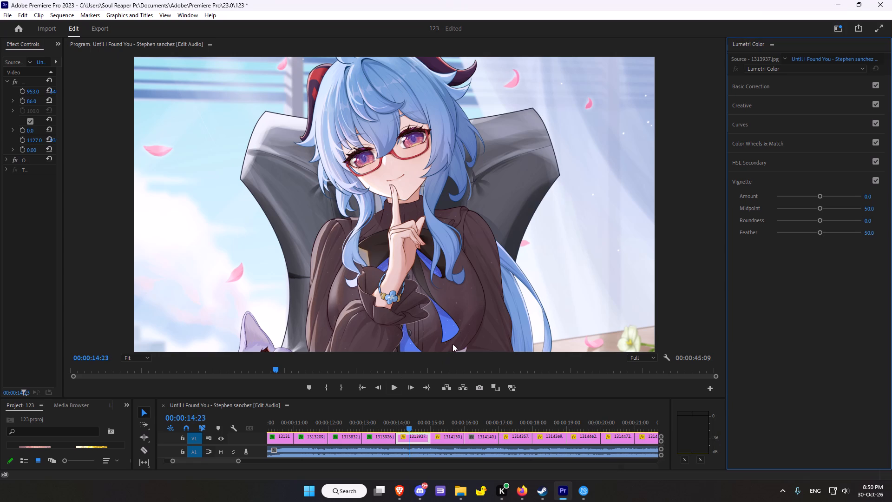
scroll(453, 344, "down", 2)
left_click(780, 86)
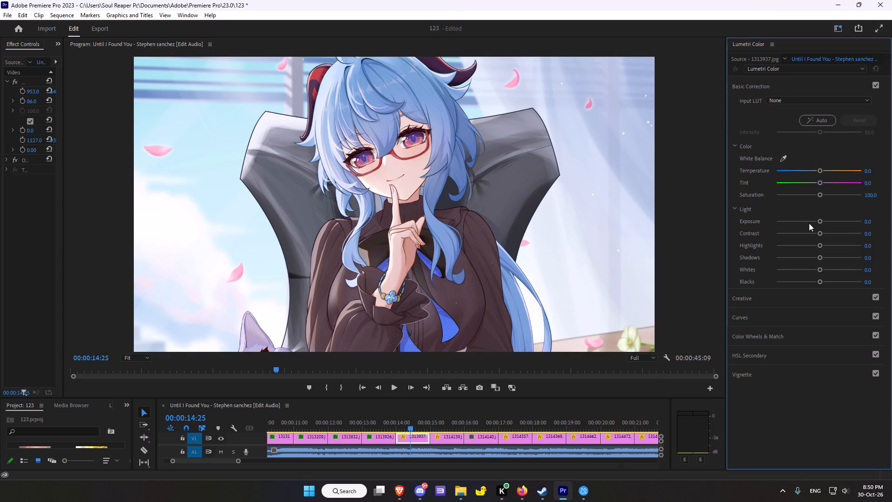
left_click_drag(821, 171, 826, 168)
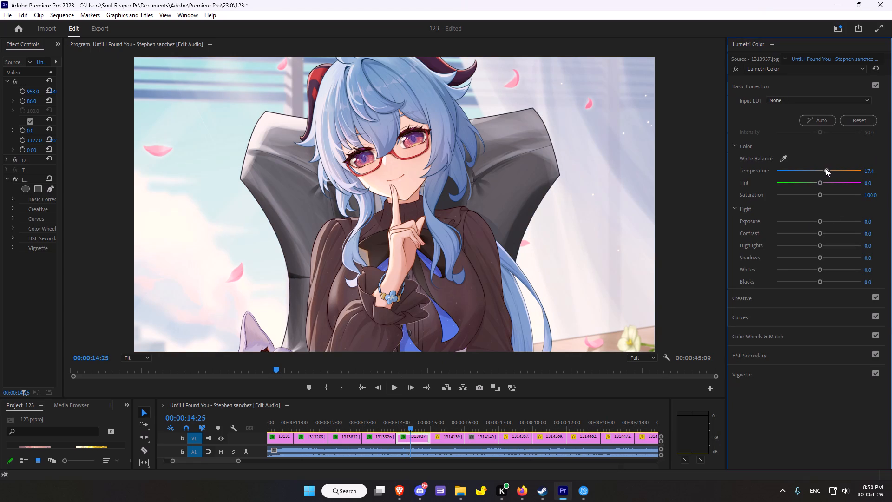
left_click_drag(826, 168, 826, 166)
left_click_drag(820, 183, 822, 181)
left_click_drag(822, 181, 813, 180)
left_click_drag(813, 180, 814, 179)
left_click(821, 194)
Set 1313937.jpg's Light values to Exposure -0.3, Contrast -1.1, Highlights -7.6, Shadows -20.7, Whites -8.7 and Blacks -19.6.
left_click_drag(820, 219, 827, 216)
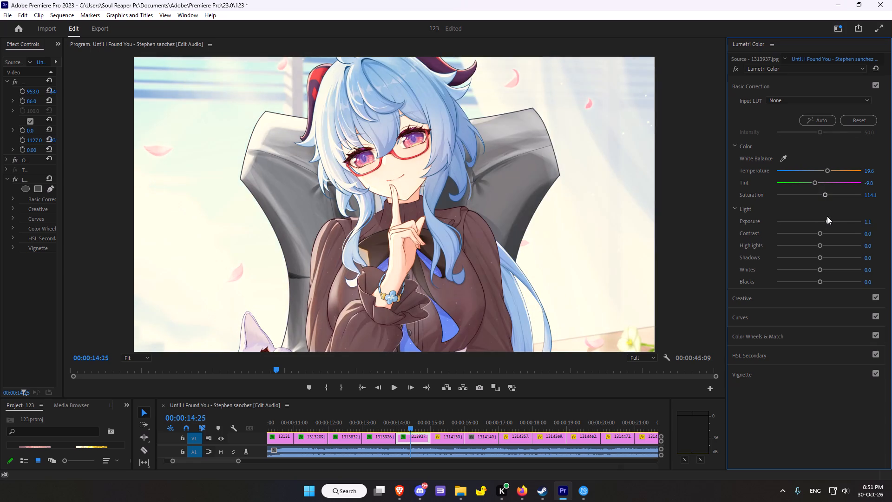
left_click_drag(827, 216, 815, 218)
left_click(819, 232)
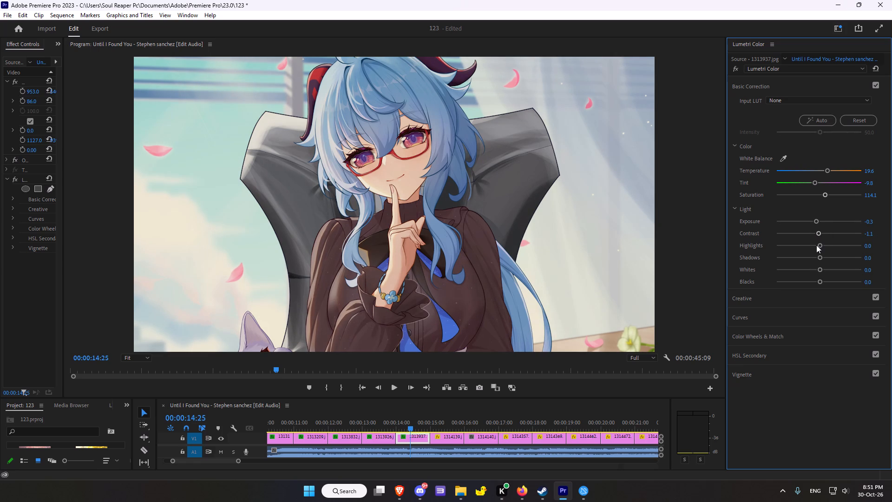
left_click(819, 246)
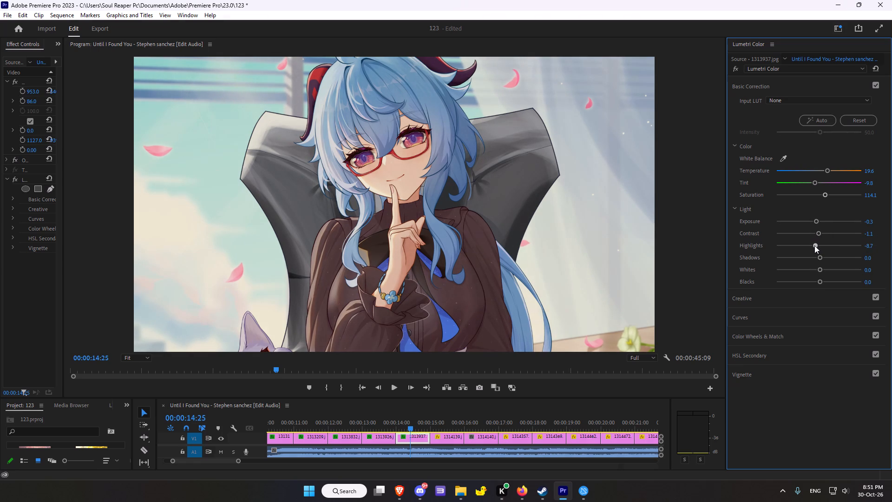
left_click_drag(820, 258, 818, 256)
left_click_drag(818, 256, 809, 257)
left_click_drag(819, 268, 813, 266)
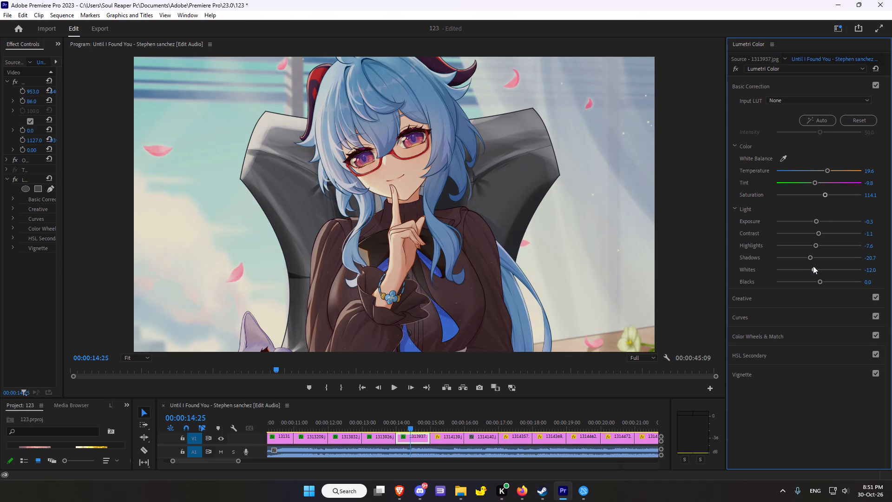
left_click_drag(813, 266, 814, 266)
left_click_drag(820, 281, 825, 277)
left_click_drag(825, 277, 810, 277)
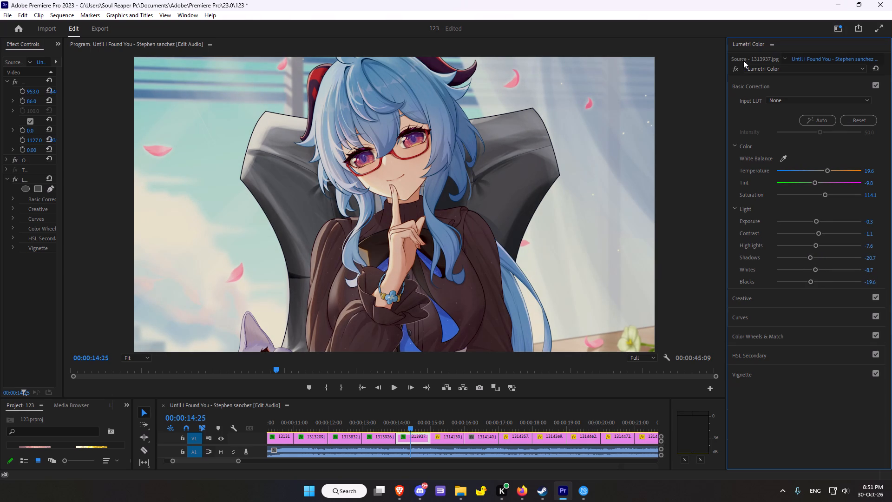
Compare 1313937.jpg with and without its Lumetri Color grade.
left_click(737, 67)
left_click(737, 67)
In 1313937.jpg's Creative section, shift the Shadow Tint very slightly toward cyan-blue and the Highlight Tint toward pink-magenta.
scroll(827, 233, "down", 7)
left_click(761, 299)
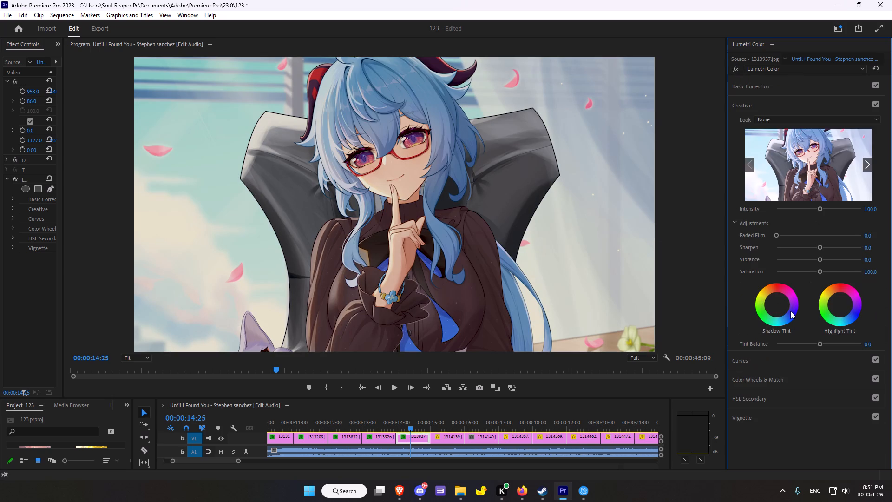
left_click_drag(776, 303, 779, 318)
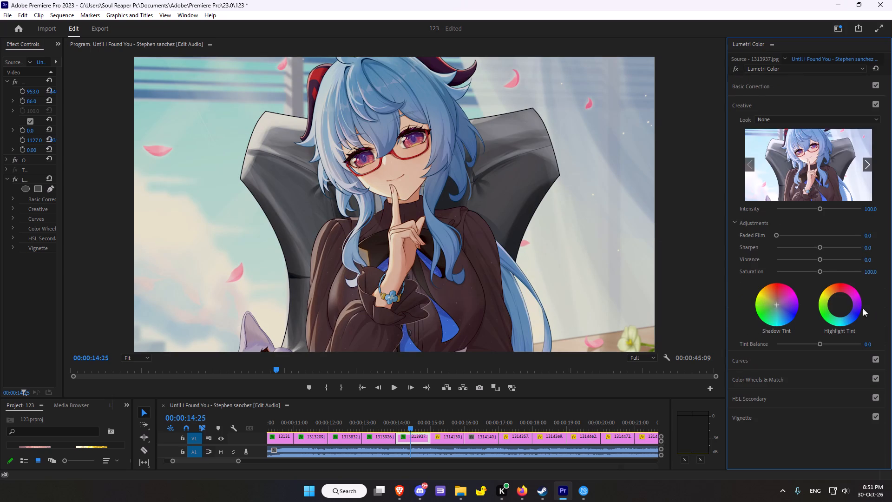
left_click_drag(841, 304, 857, 276)
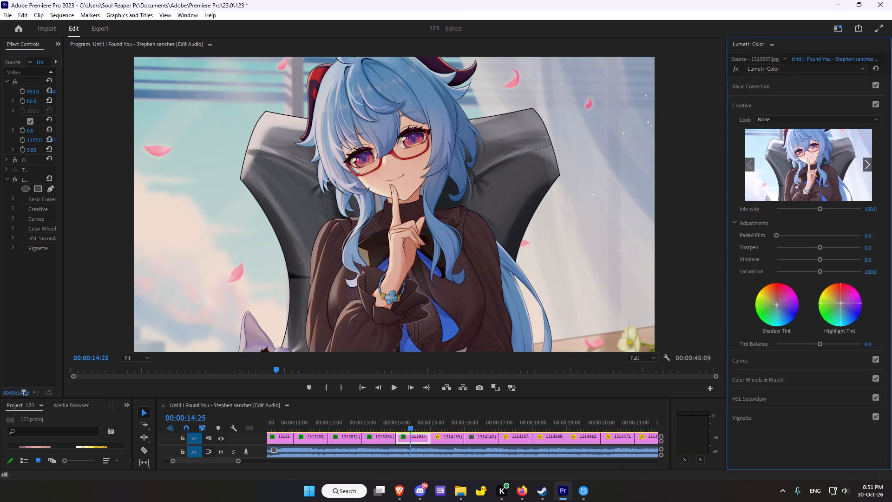
left_click_drag(857, 276, 857, 286)
Add a midpoint to 1313937.jpg's white RGB curve and bend it slightly below the diagonal to darken the midtones.
left_click(767, 365)
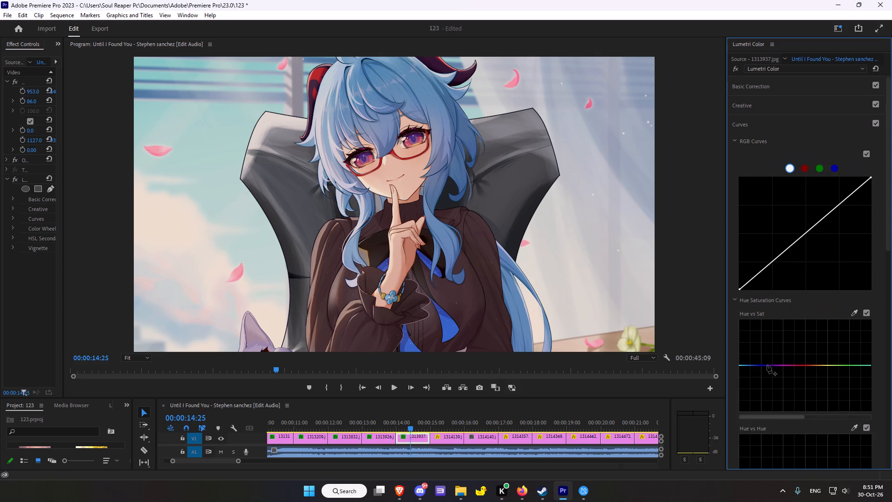
left_click(804, 233)
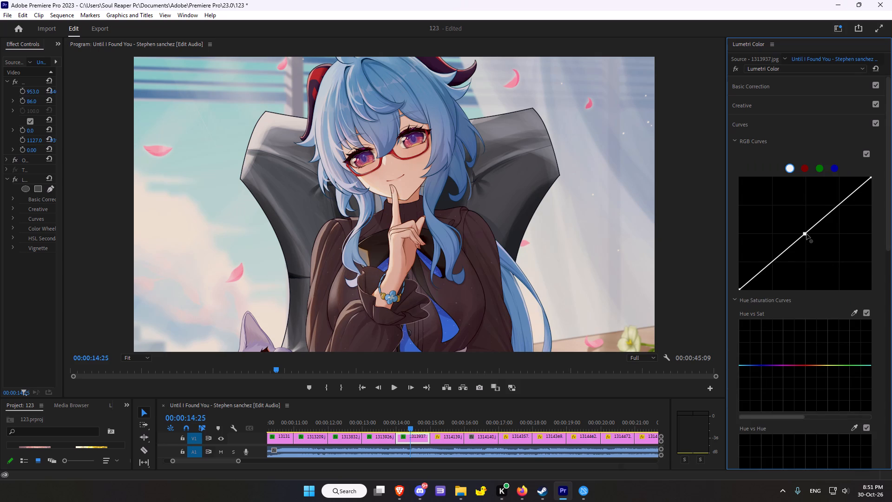
left_click(807, 234)
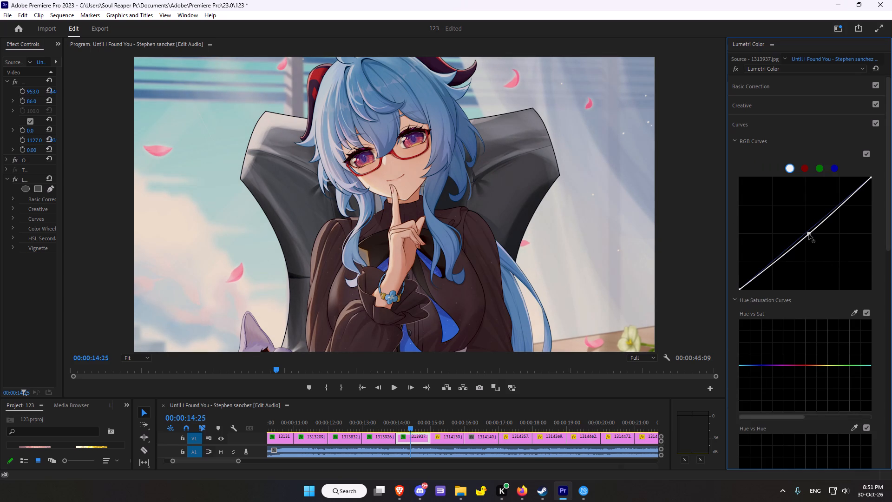
Sample the character's blue hair for 1313937.jpg's Hue vs Sat curve and raise the middle blue point moderately to boost its saturation.
left_click(853, 314)
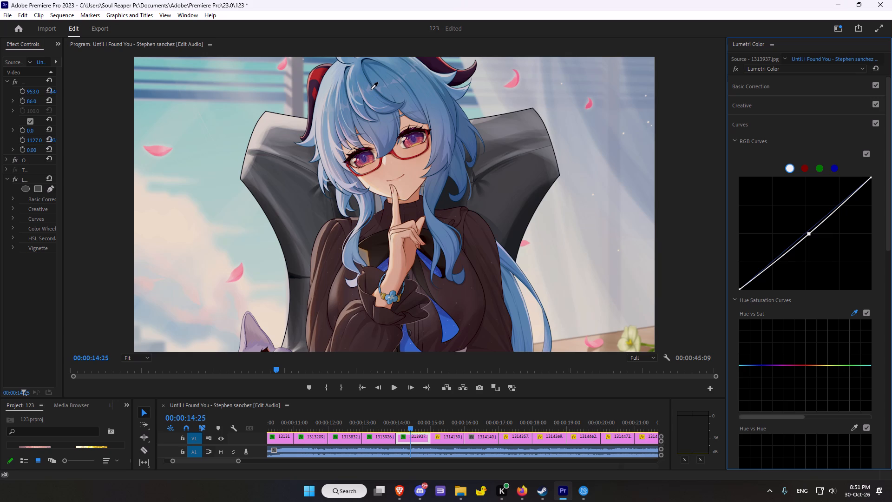
left_click(374, 76)
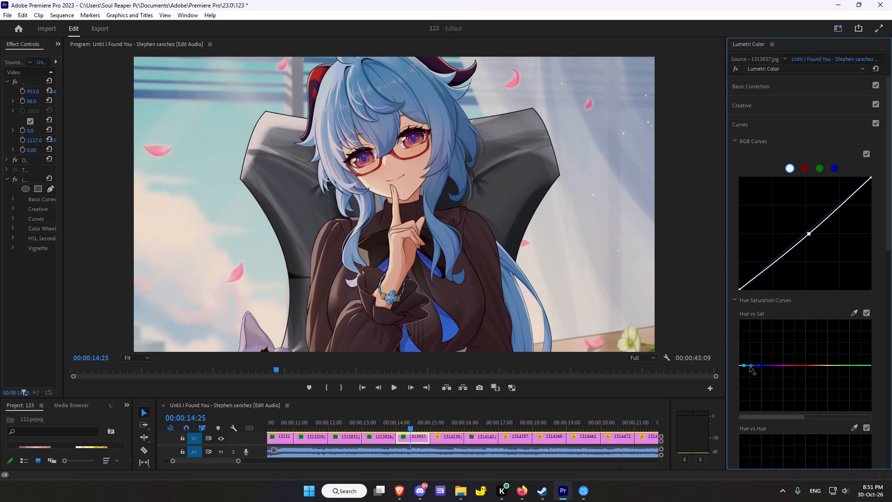
left_click_drag(752, 365, 751, 341)
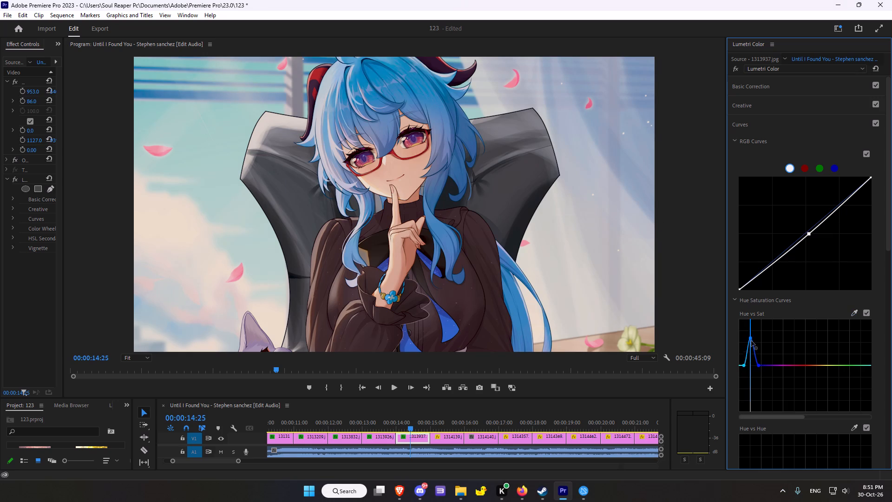
left_click_drag(751, 341, 748, 350)
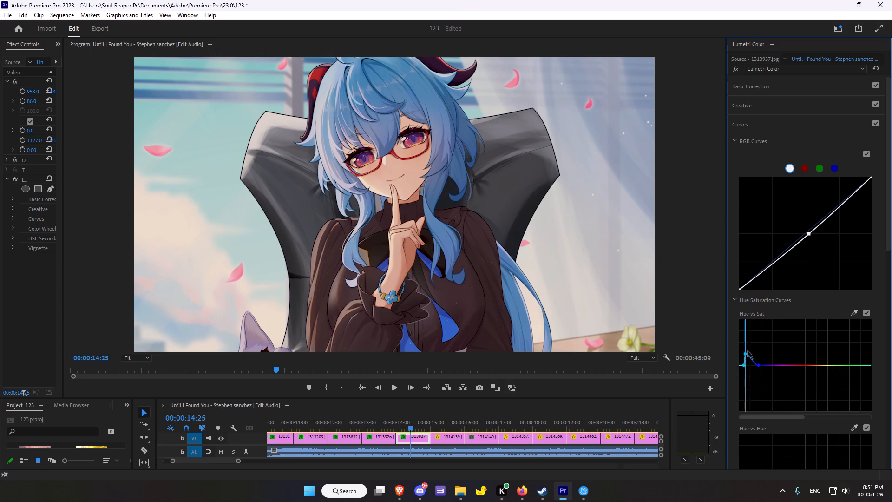
left_click_drag(748, 350, 752, 344)
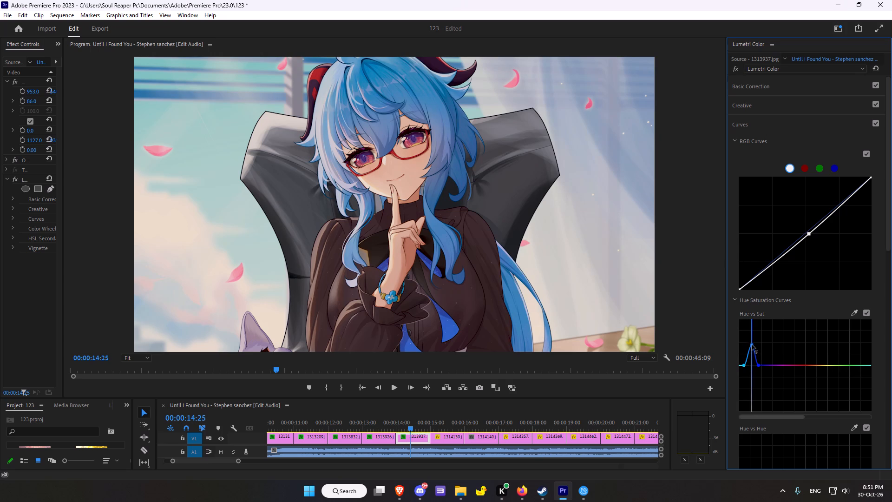
left_click_drag(752, 344, 752, 357)
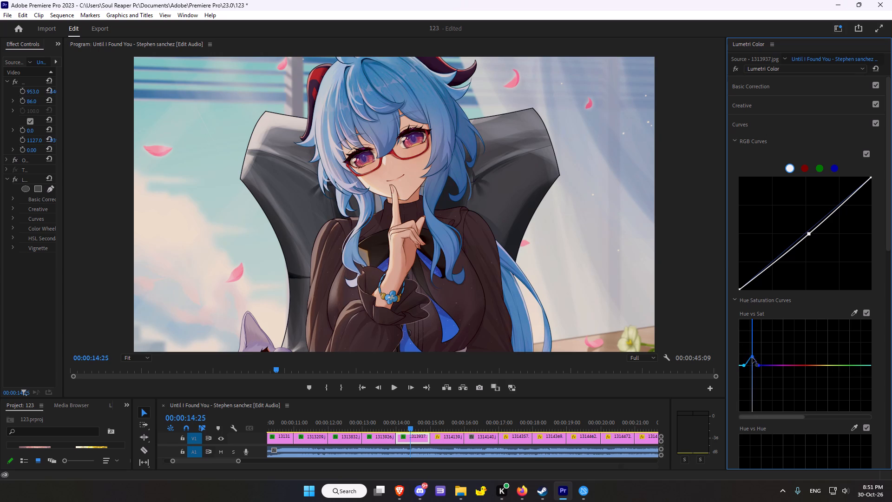
left_click_drag(752, 357, 752, 359)
left_click_drag(752, 359, 751, 353)
Sample a pink petal for 1313937.jpg's Hue vs Sat curve, try lower saturation levels, and leave the middle red-pink point slightly raised.
scroll(770, 359, "down", 2)
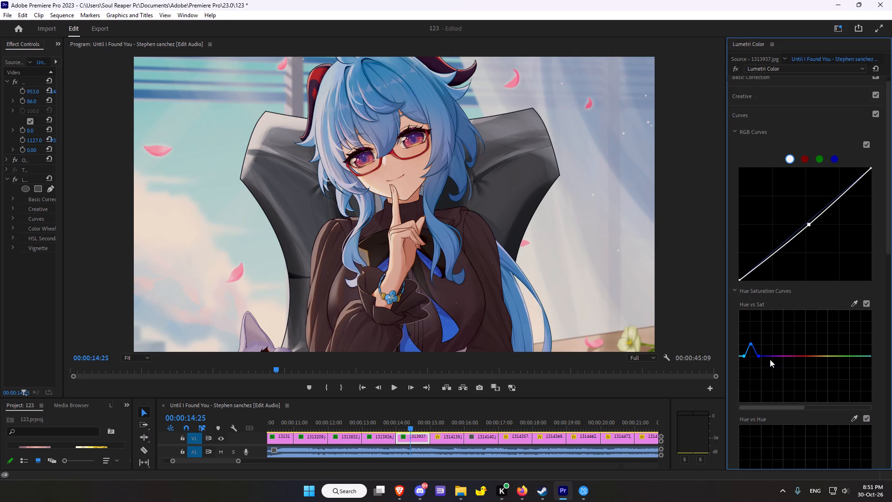
scroll(770, 359, "down", 9)
scroll(826, 337, "down", 6)
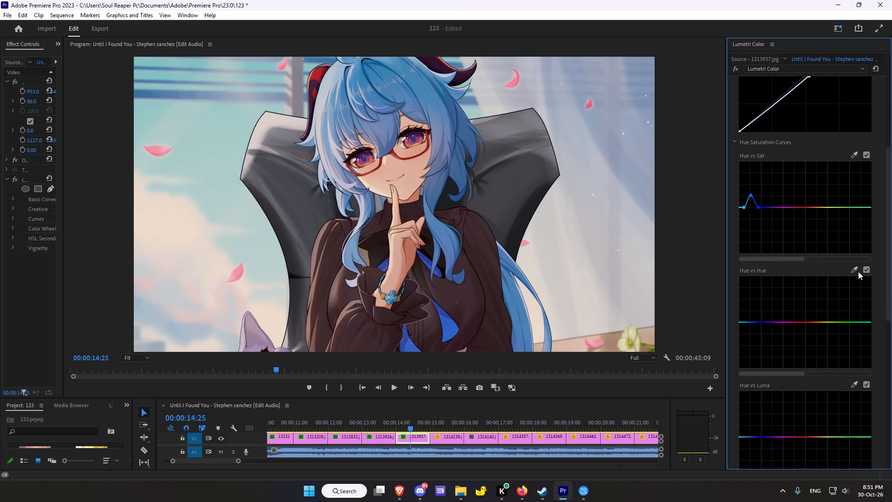
left_click(857, 270)
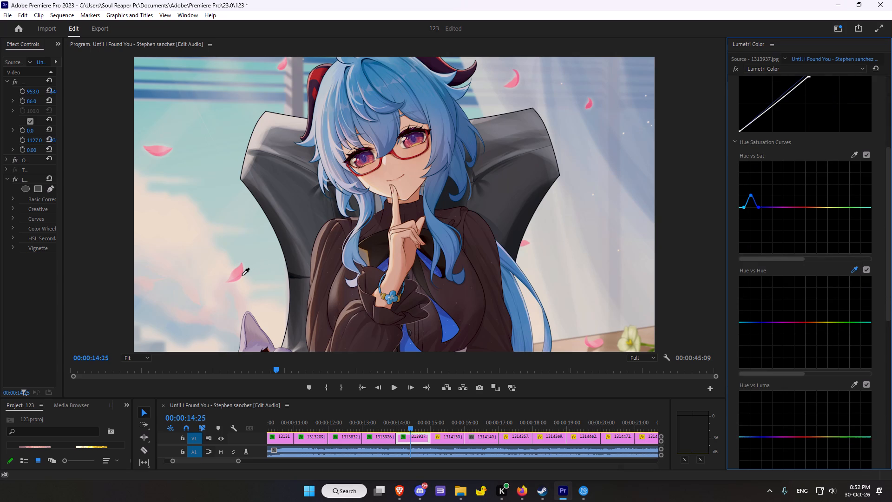
left_click(858, 156)
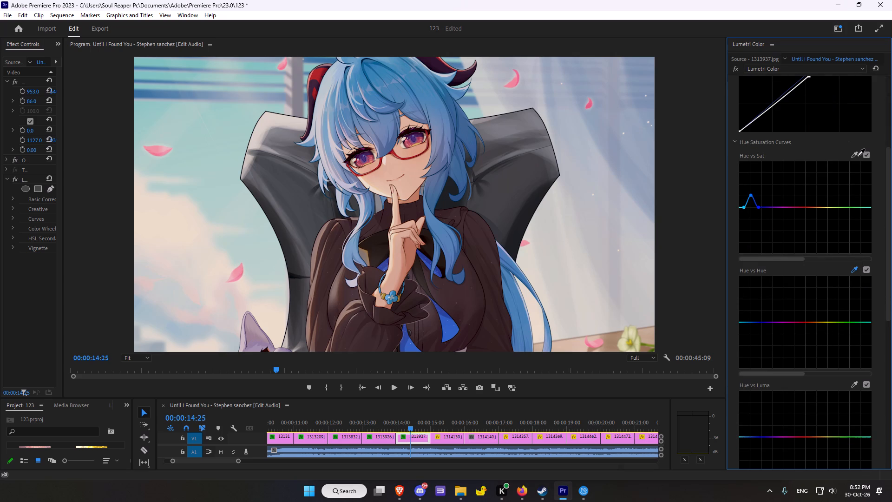
left_click(851, 152)
left_click(156, 150)
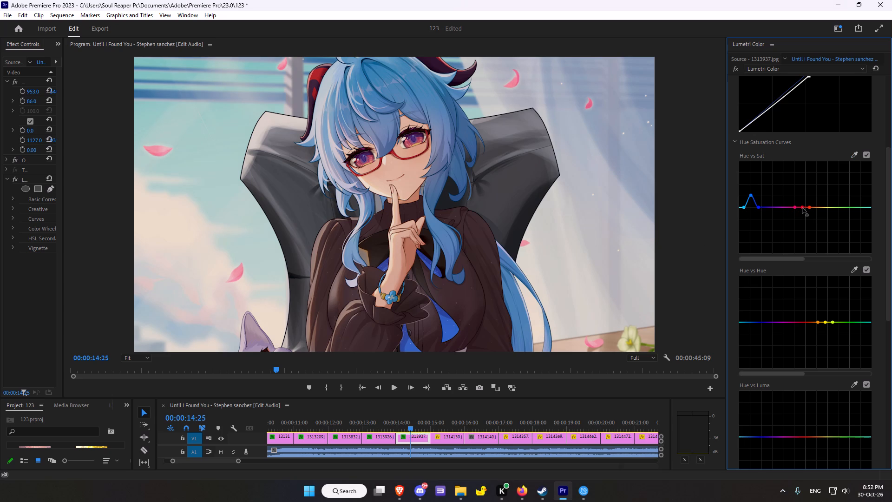
left_click_drag(802, 208, 802, 252)
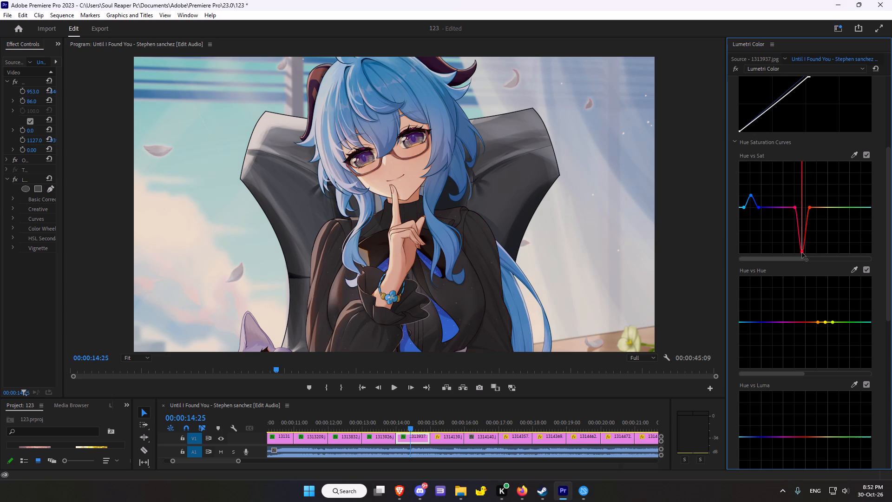
left_click_drag(802, 252, 798, 243)
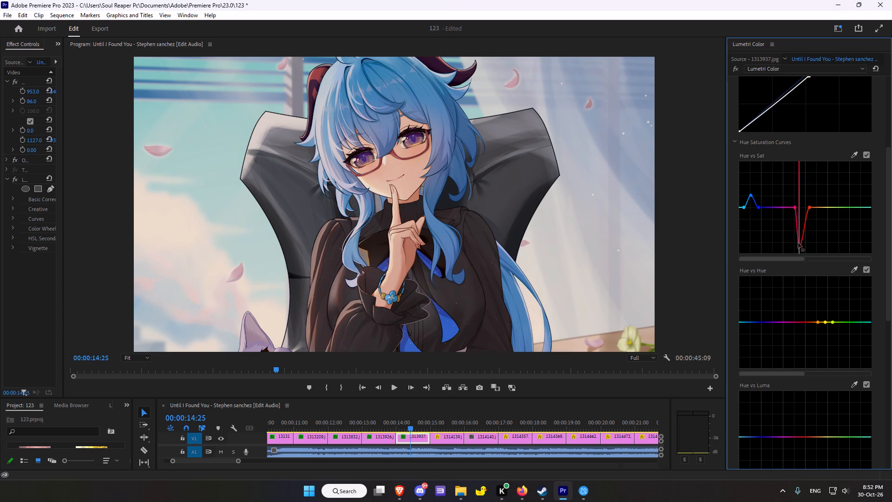
left_click_drag(798, 243, 803, 196)
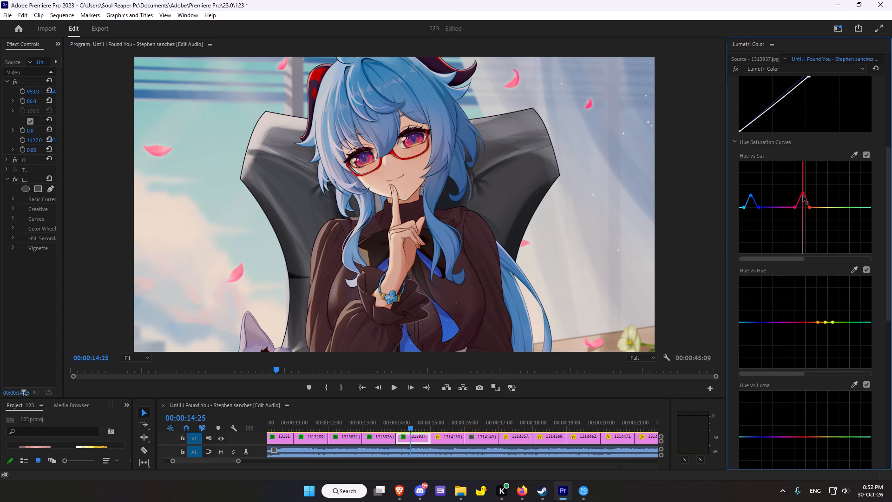
left_click_drag(803, 196, 801, 233)
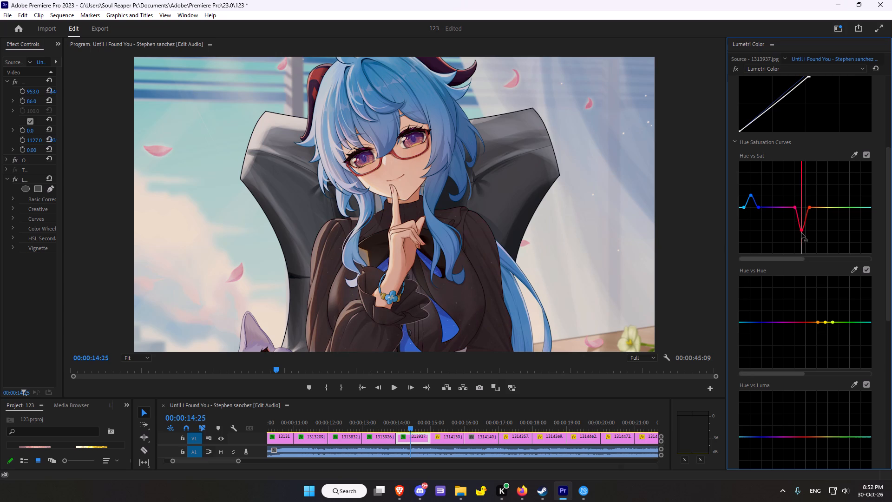
left_click_drag(801, 233, 801, 240)
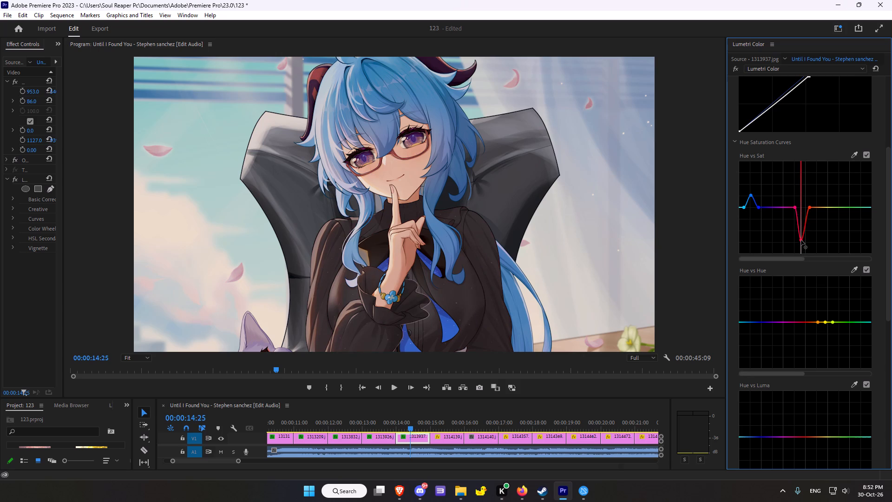
left_click_drag(801, 240, 790, 263)
left_click_drag(790, 263, 806, 249)
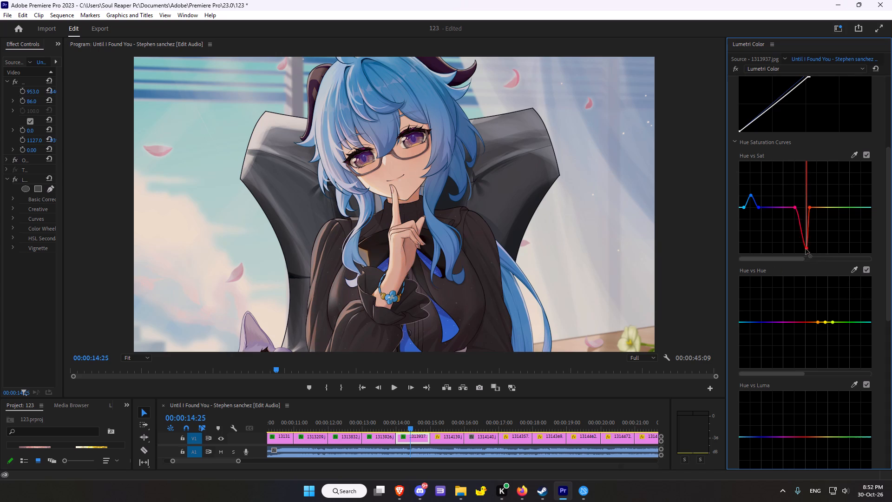
left_click_drag(806, 249, 800, 198)
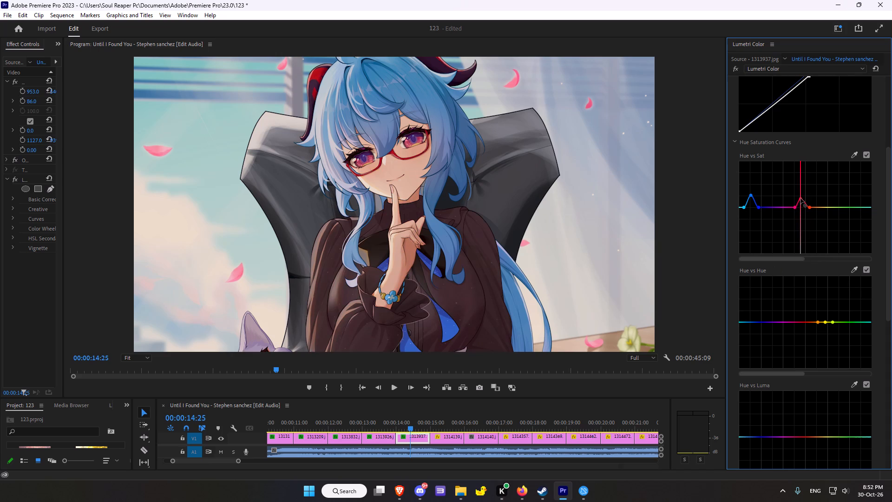
Try strong desaturation on the red-pink midpoint of 1313937.jpg's Hue vs Sat curve, leaving it slightly above the baseline for a mild saturation boost.
left_click_drag(800, 198, 802, 250)
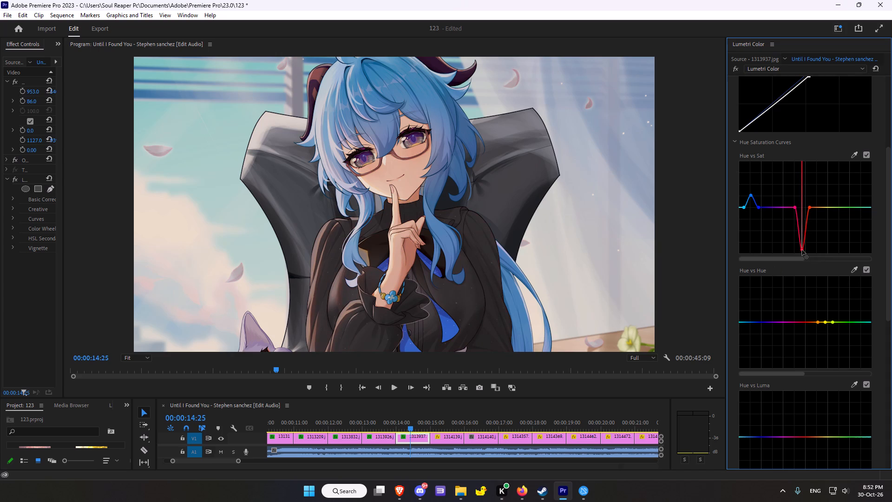
left_click_drag(802, 250, 800, 195)
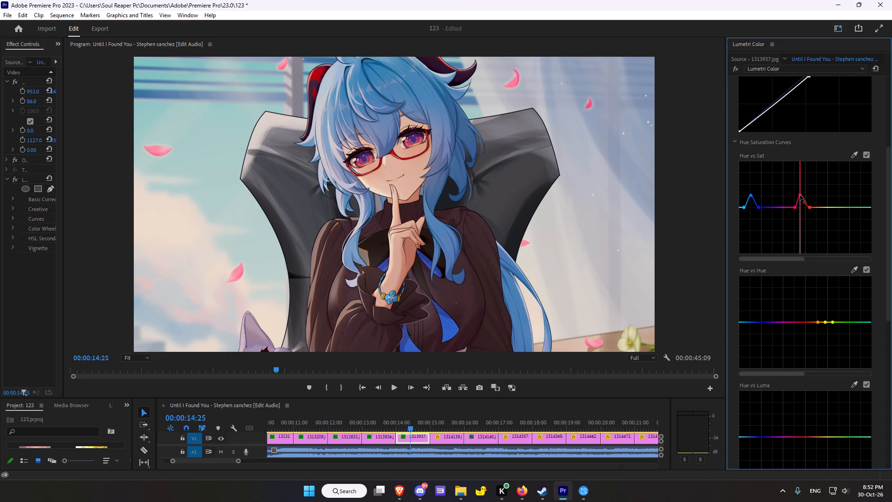
left_click_drag(800, 195, 801, 196)
left_click_drag(801, 196, 803, 200)
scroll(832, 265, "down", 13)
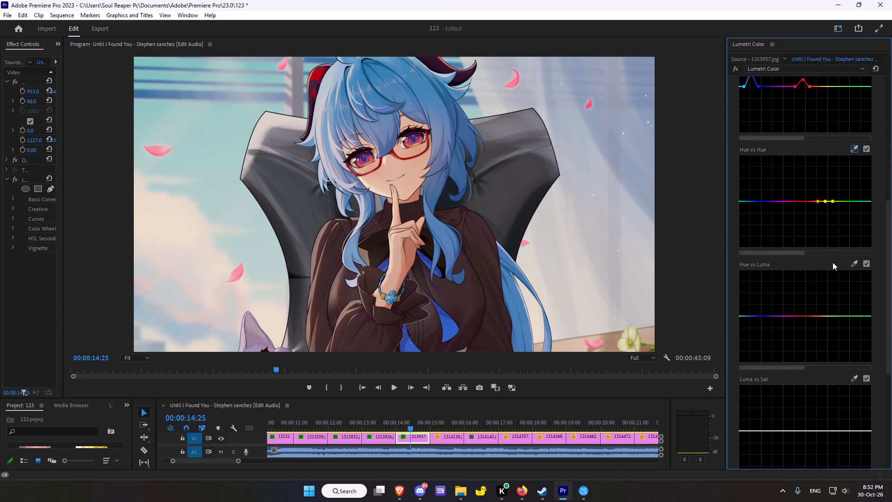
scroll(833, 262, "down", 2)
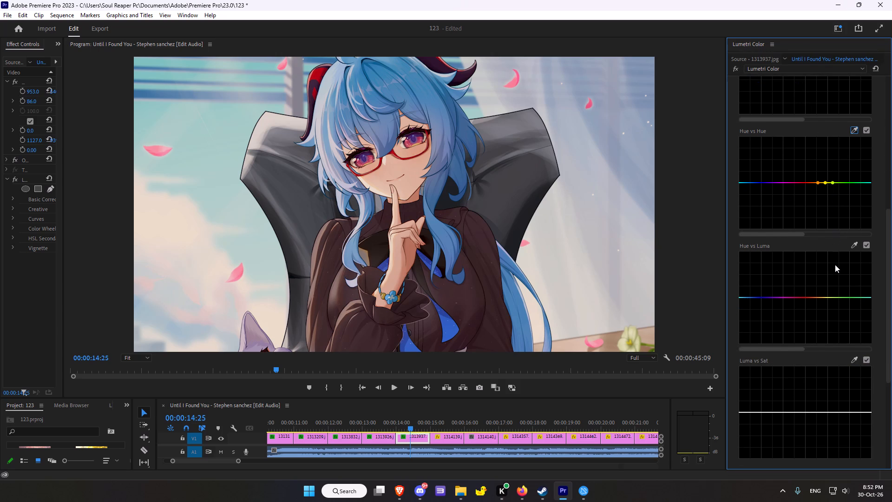
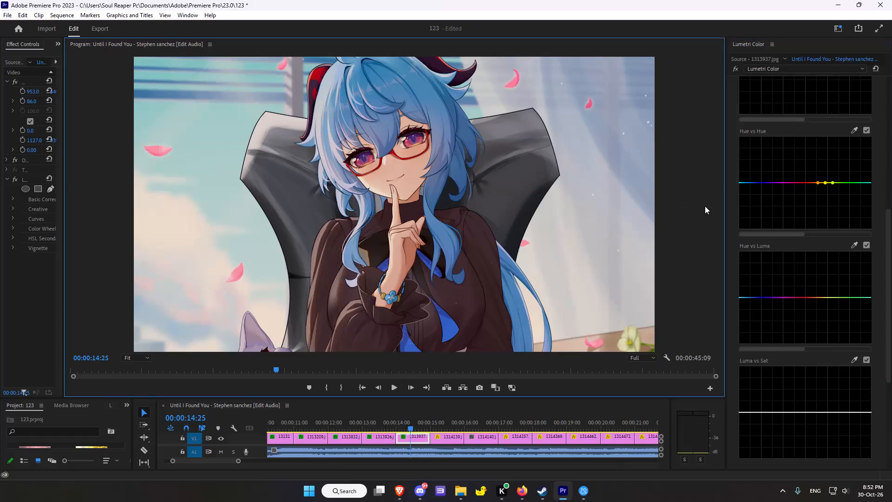
Sample the pale yellow-white flower for 1313937.jpg's Hue vs Luma curve and raise the middle yellow point slightly to brighten it.
scroll(824, 194, "down", 8)
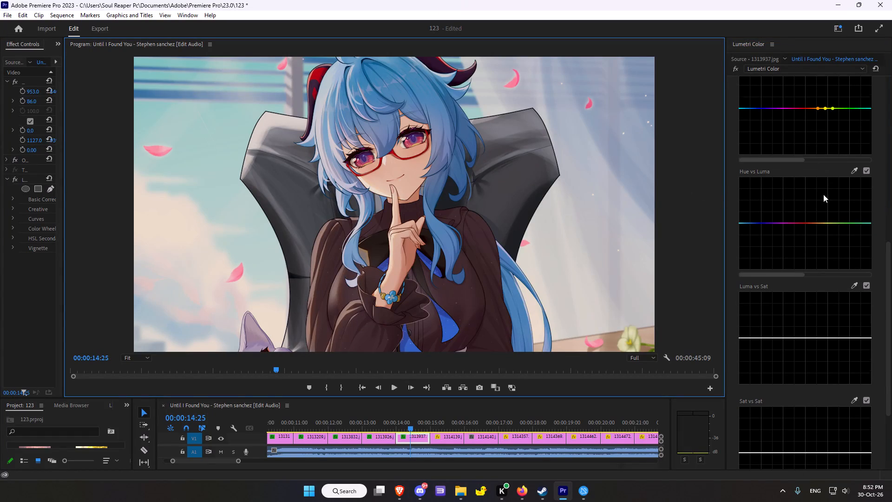
left_click(853, 171)
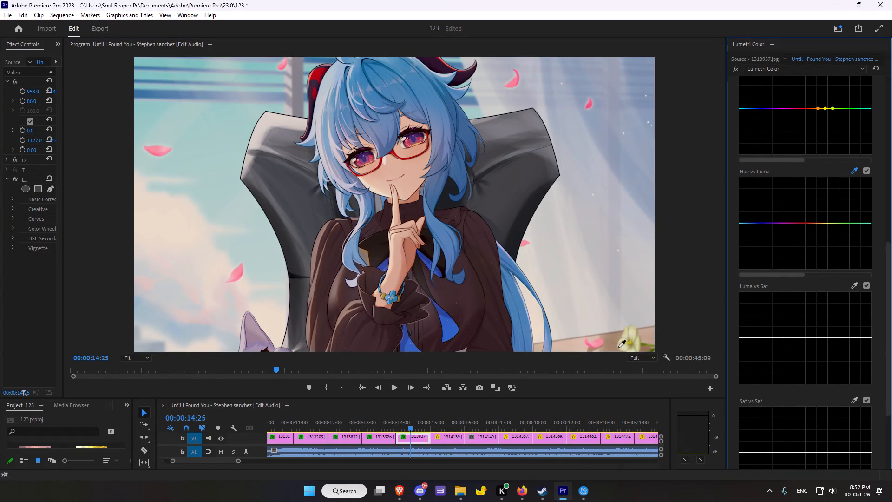
left_click(632, 334)
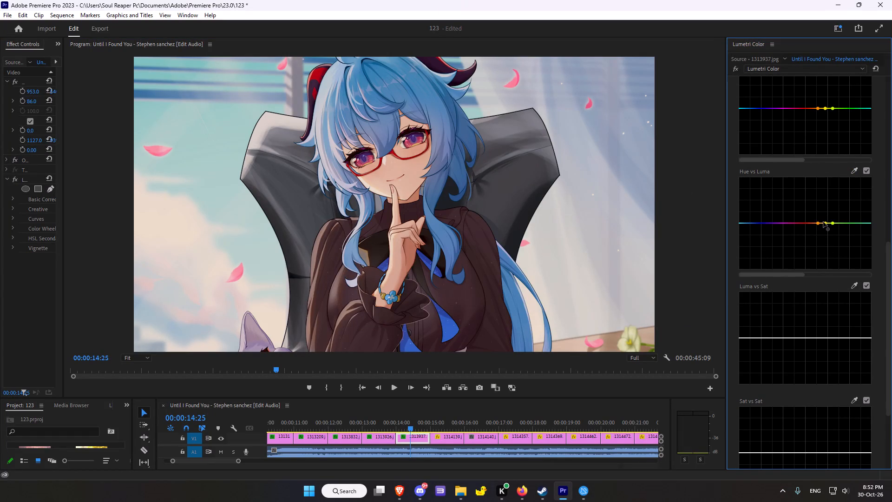
left_click_drag(825, 225, 827, 226)
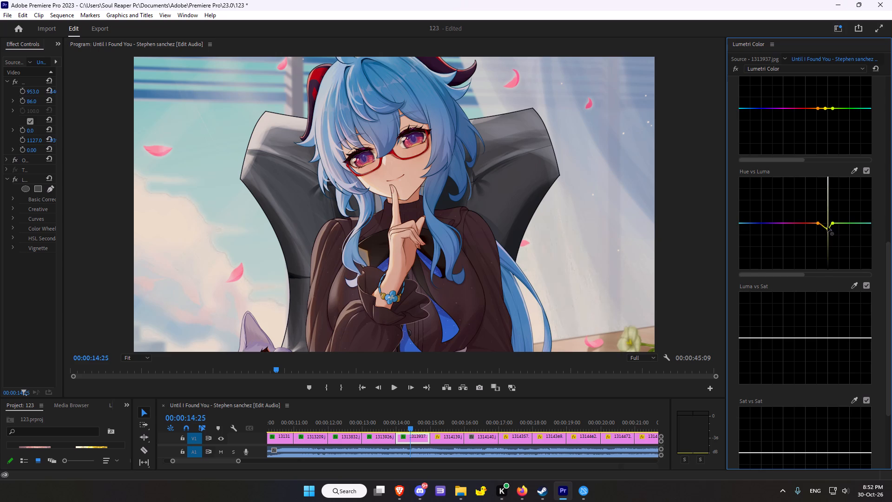
left_click_drag(827, 226, 826, 214)
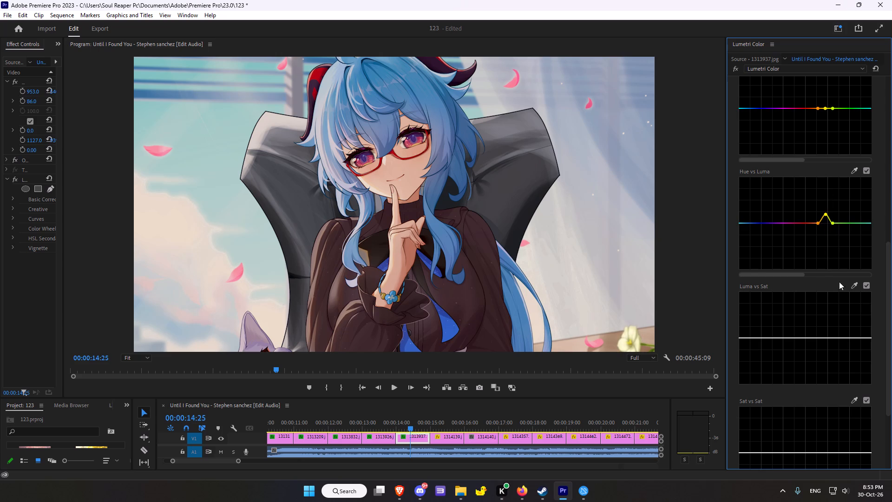
Lower the Windows system sound volume in the quick settings and return to Premiere Pro.
left_click(849, 494)
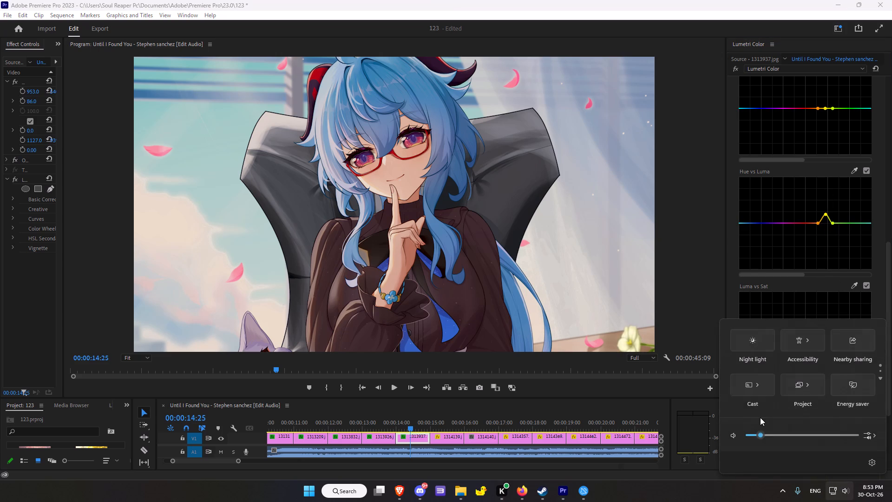
scroll(761, 428, "down", 5)
scroll(760, 429, "up", 1)
scroll(758, 434, "down", 2)
scroll(758, 434, "up", 1)
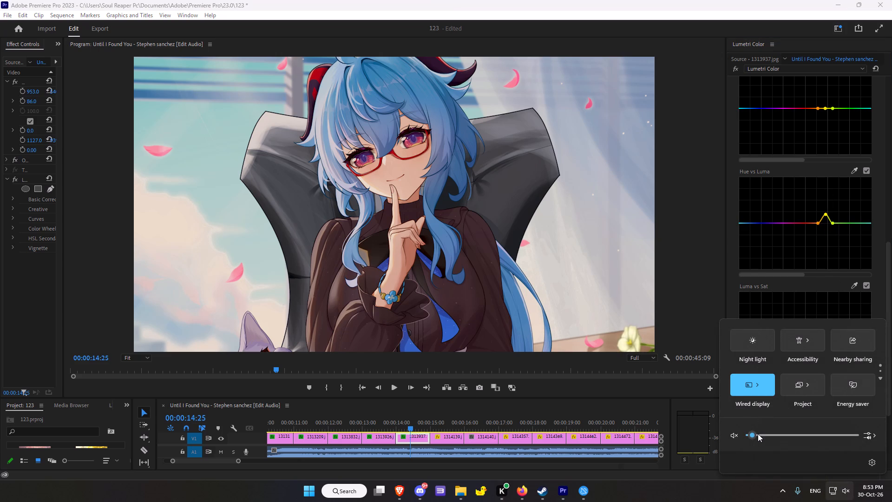
left_click(645, 390)
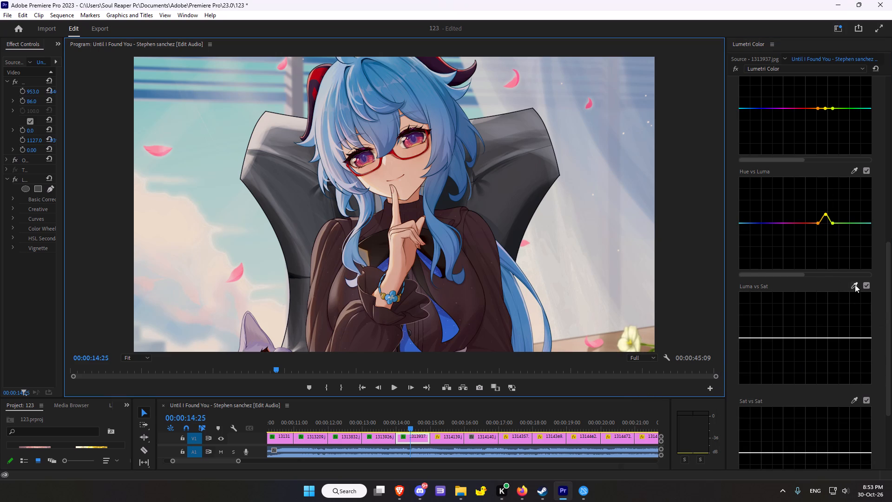
Nudge 1313937.jpg's colour wheels: midtones slightly toward blue, shadows slightly toward yellow-green, and highlights barely off centre toward blue.
scroll(821, 297, "down", 19)
left_click(763, 399)
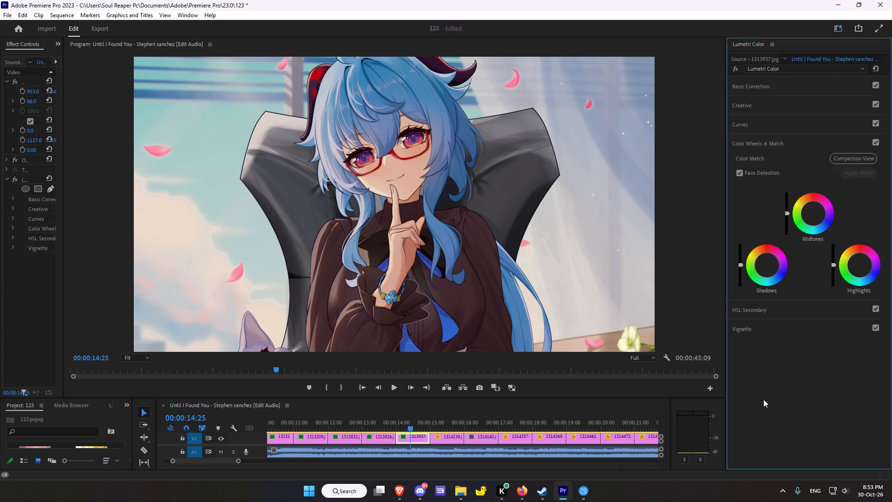
left_click_drag(814, 211, 814, 220)
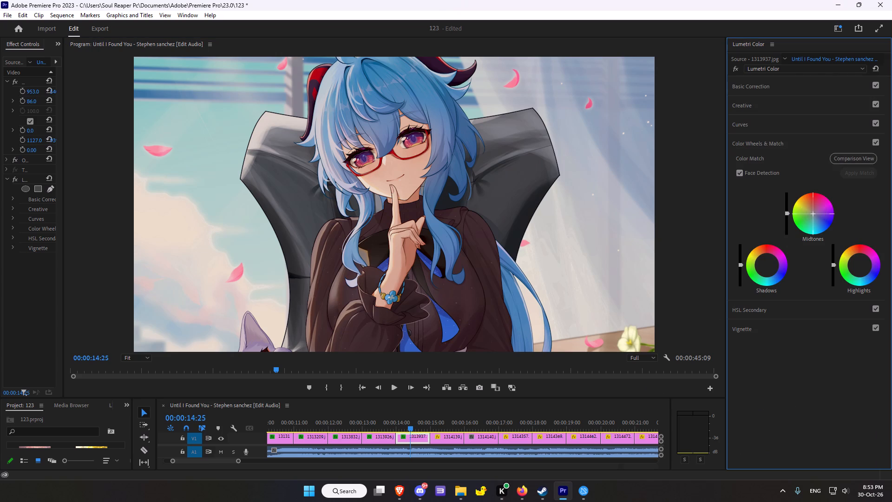
left_click_drag(814, 220, 820, 218)
left_click_drag(767, 265, 728, 252)
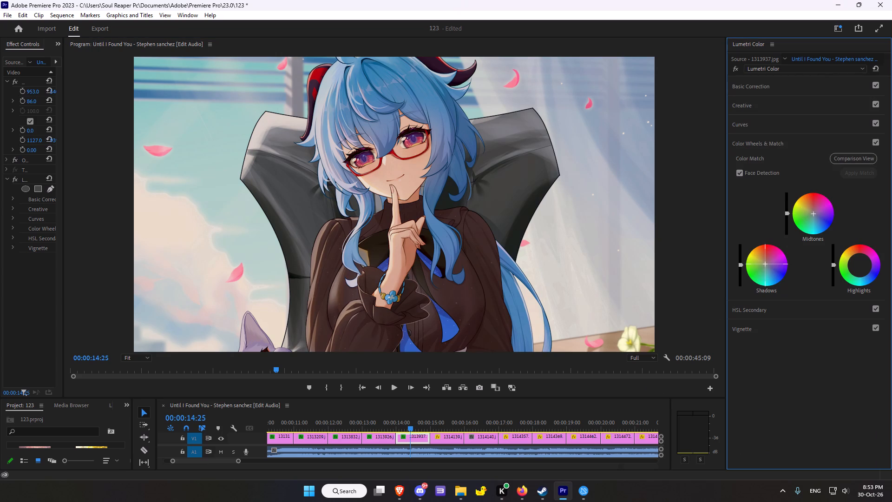
left_click_drag(728, 252, 728, 252)
left_click(861, 265)
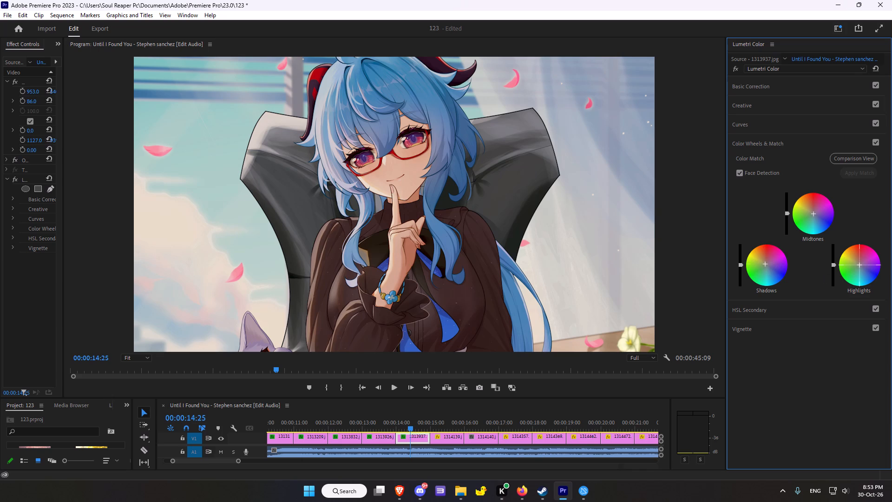
Give 1313937.jpg a dark vignette with amount -2.8, midpoint 47.3, roundness 5.4 and feather 32.1.
left_click(767, 308)
scroll(766, 325, "down", 20)
scroll(766, 325, "down", 2)
left_click(741, 437)
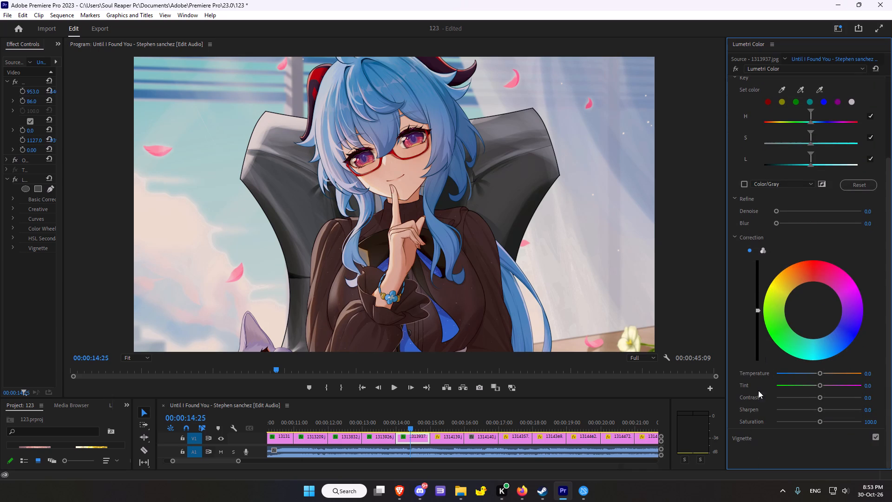
double_click(747, 440)
left_click_drag(820, 195, 812, 195)
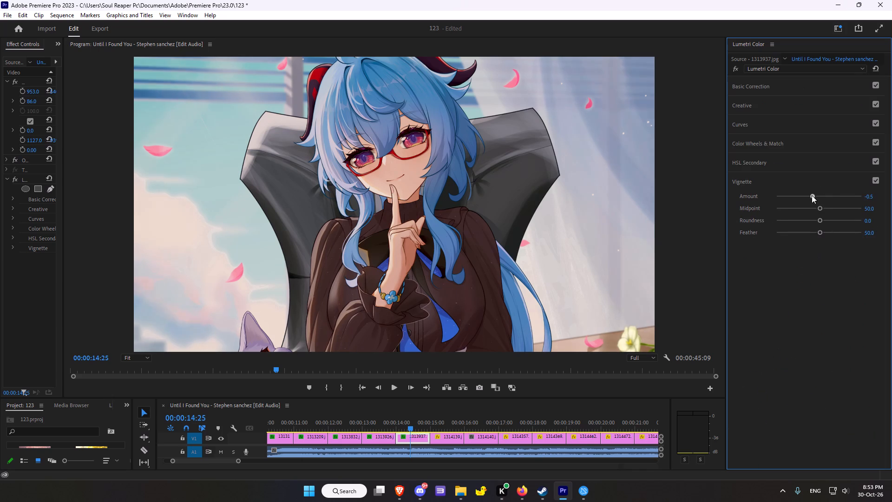
left_click_drag(812, 195, 779, 197)
left_click_drag(822, 209, 816, 208)
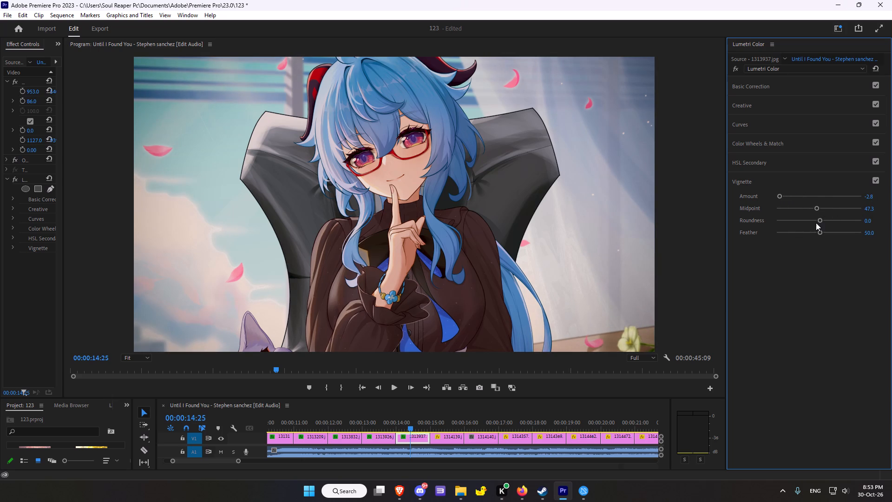
left_click(817, 220)
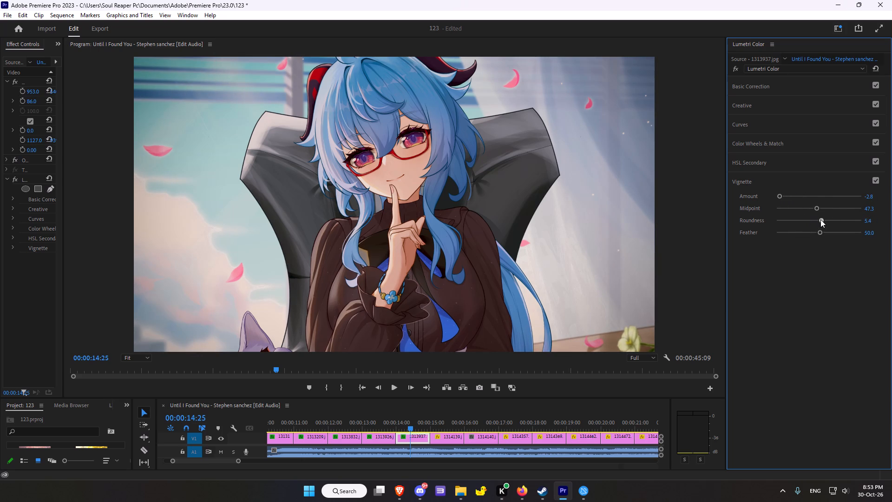
left_click_drag(819, 233, 803, 230)
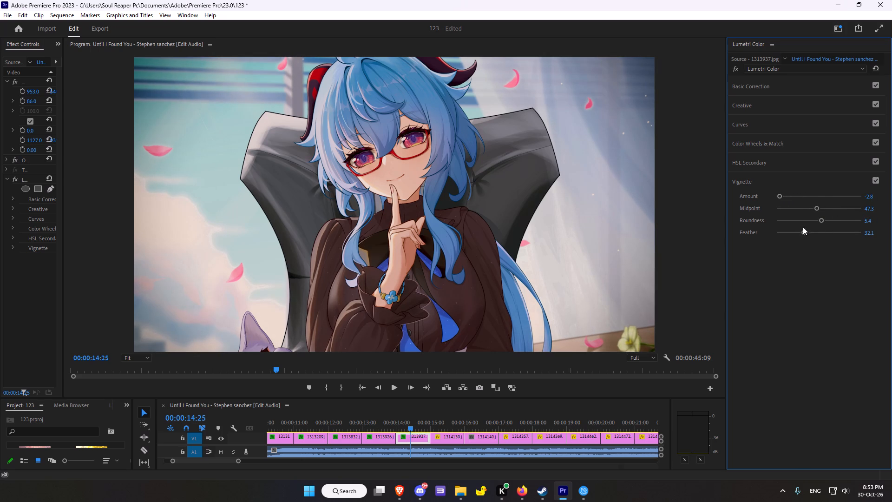
Compare 1313937.jpg with and without its Lumetri Color grade, leaving the effect enabled.
left_click(736, 68)
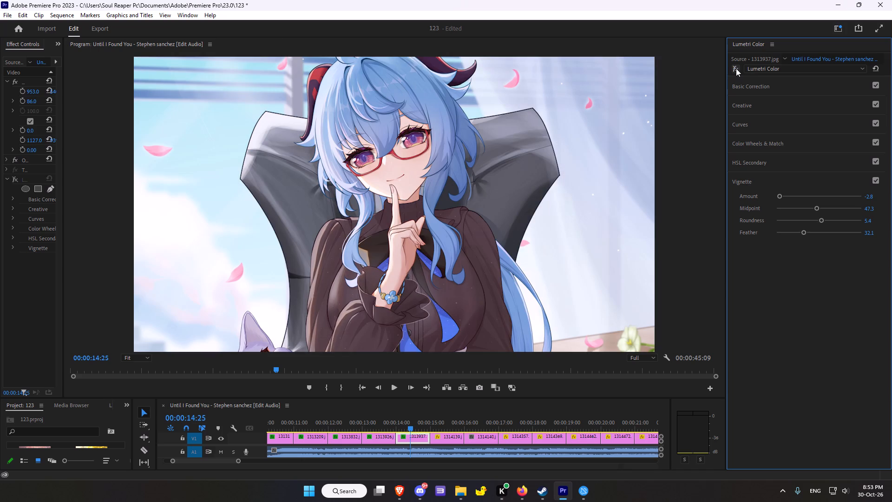
right_click(736, 68)
left_click(736, 68)
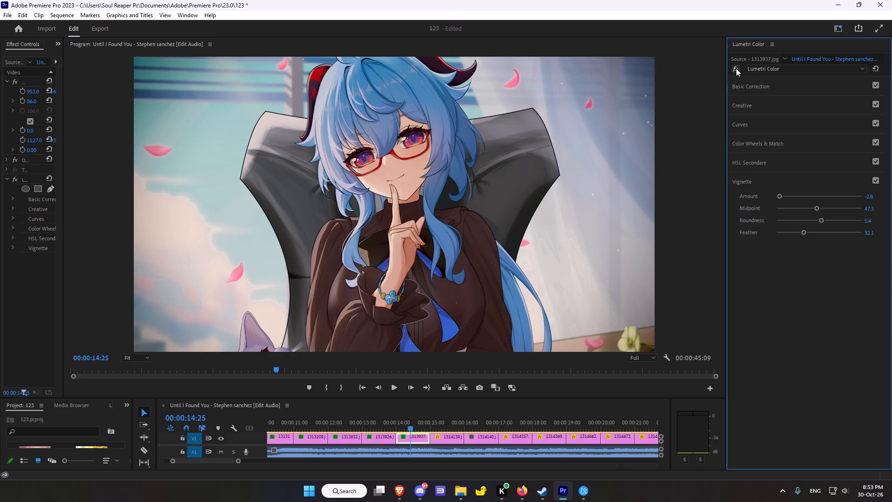
left_click(736, 68)
right_click(736, 68)
triple_click(736, 68)
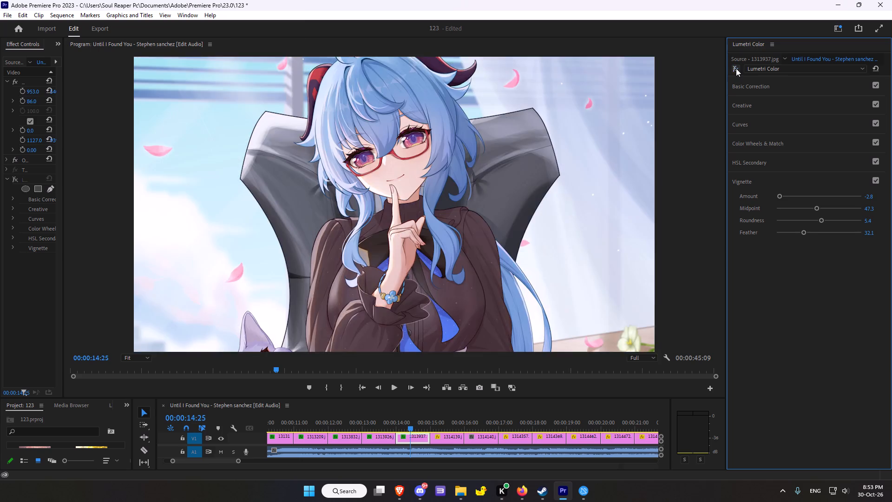
left_click(736, 68)
left_click(736, 68)
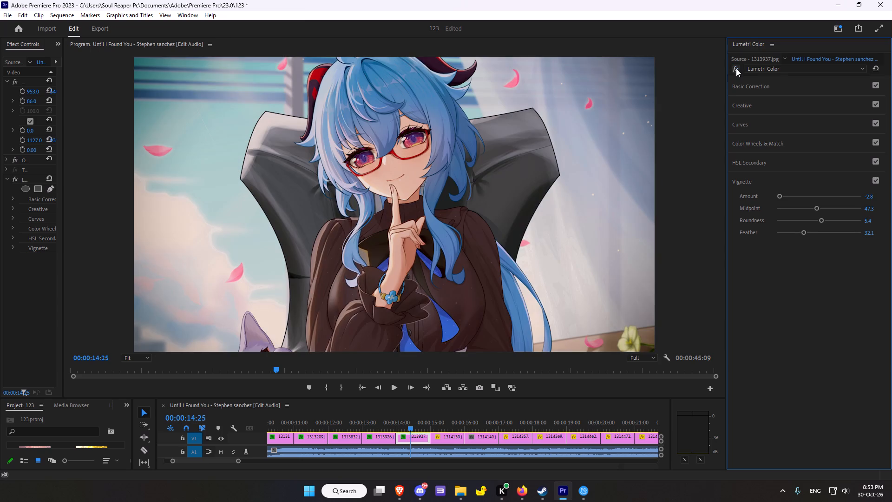
Move the playhead to the next clip, 1314139.jpg, and cool its Basic Correction temperature to about -17.4.
scroll(440, 397, "down", 12)
scroll(433, 329, "down", 16)
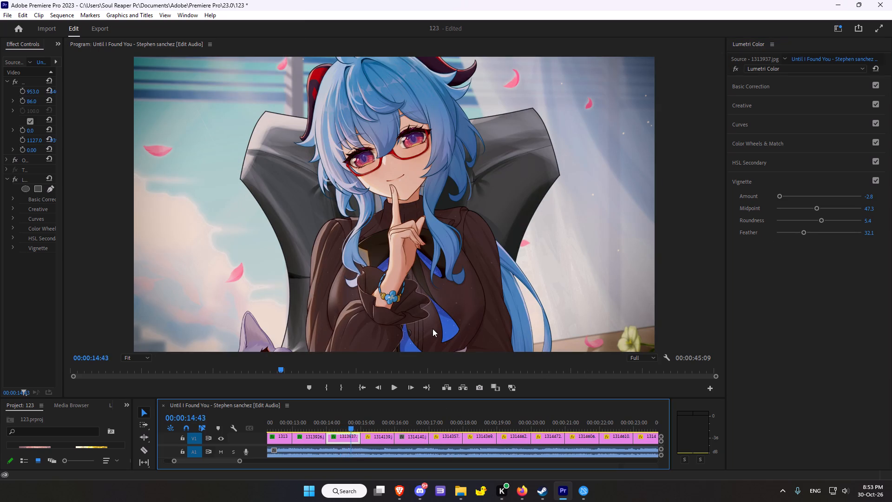
scroll(433, 329, "down", 20)
scroll(433, 329, "down", 14)
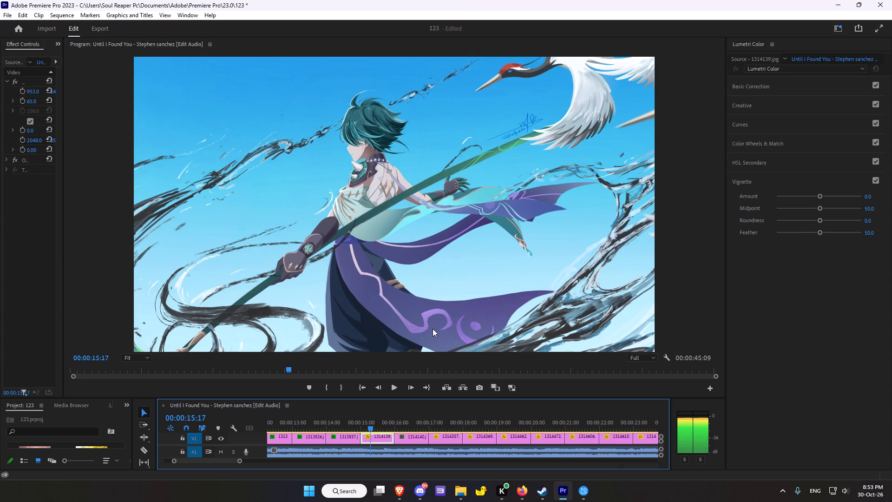
scroll(433, 329, "down", 9)
scroll(433, 329, "up", 1)
scroll(433, 329, "down", 5)
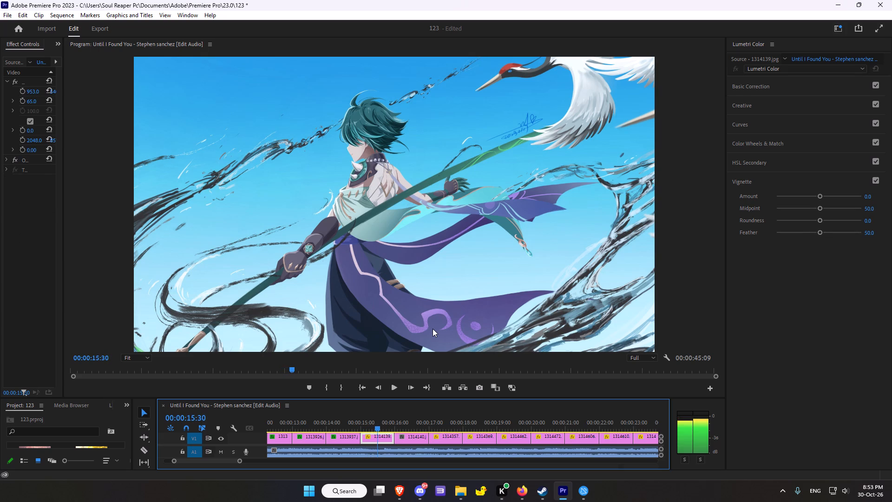
left_click(754, 83)
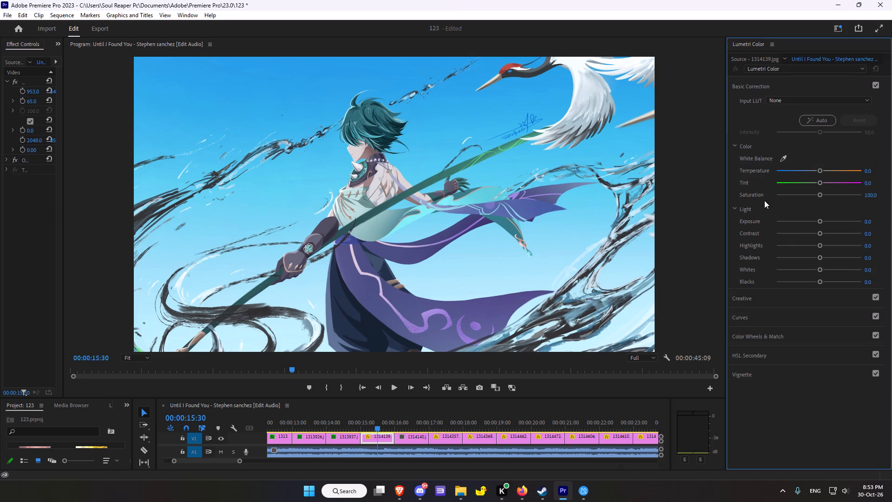
left_click_drag(822, 171, 820, 167)
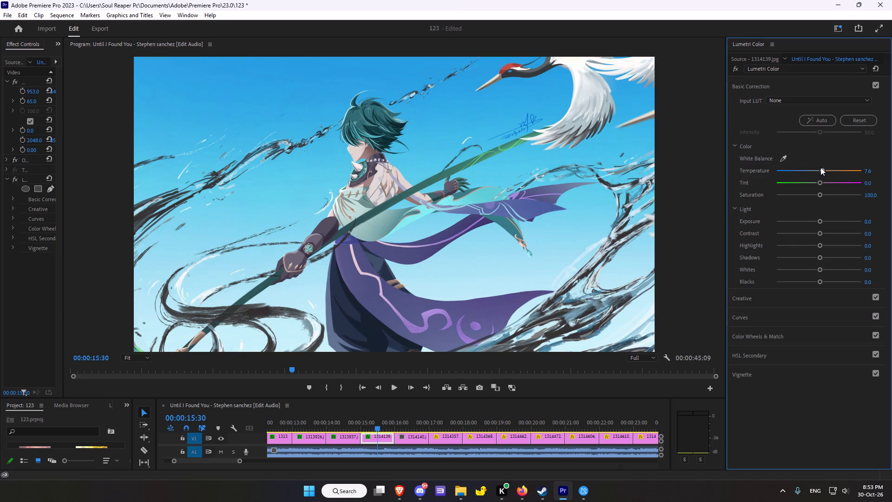
left_click_drag(820, 167, 812, 166)
left_click_drag(812, 166, 811, 165)
Try a stronger magenta tint on 1314139.jpg and bring the tint to about 3.3.
left_click(821, 183)
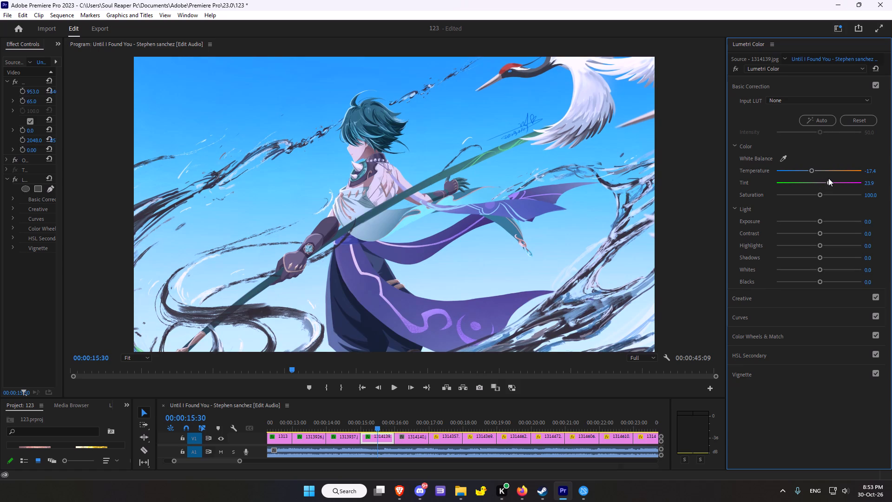
left_click(816, 185)
double_click(820, 181)
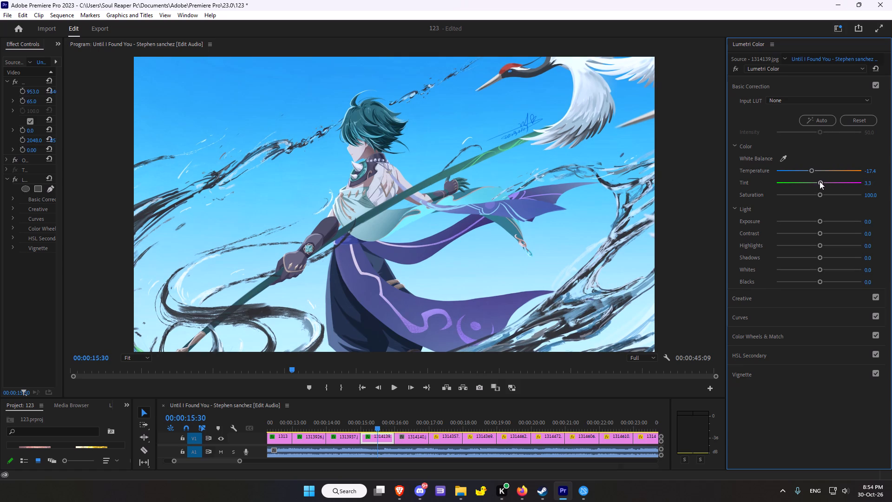
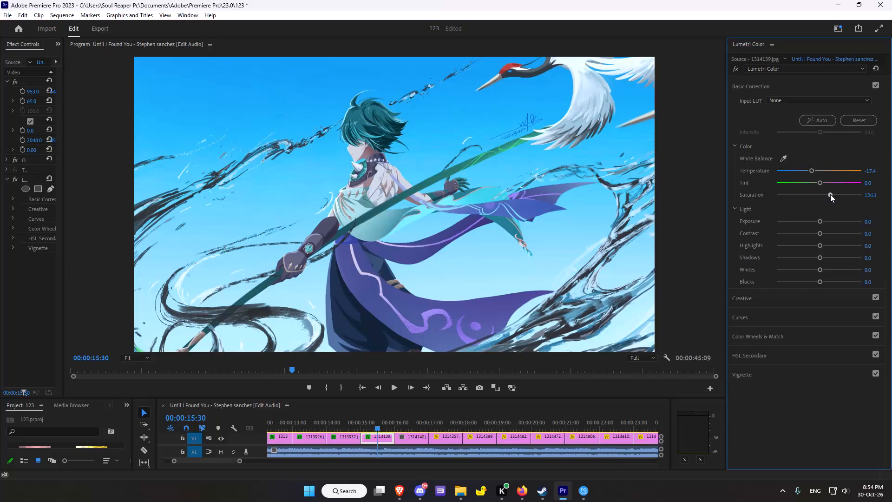
Set 1314139.jpg's contrast to about 8.7, highlights 14.1, shadows -15.2 and whites 2.2, trying a slight exposure change and resetting it.
left_click(820, 222)
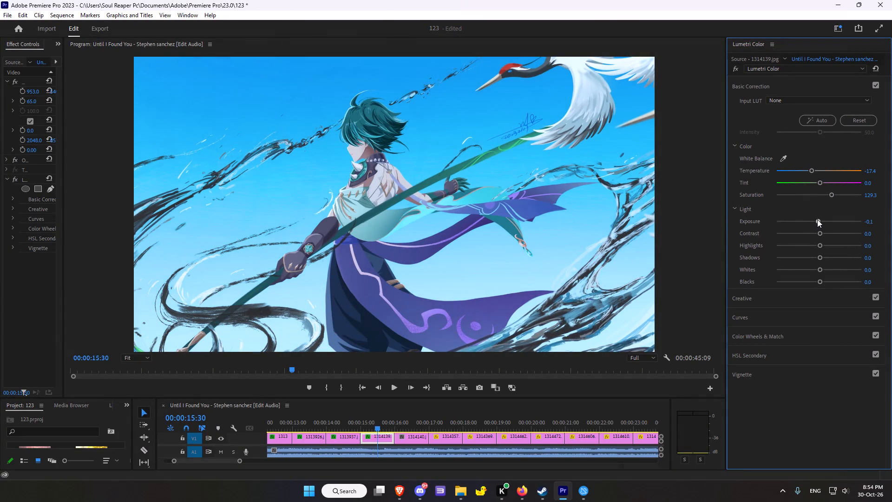
double_click(817, 219)
left_click(820, 231)
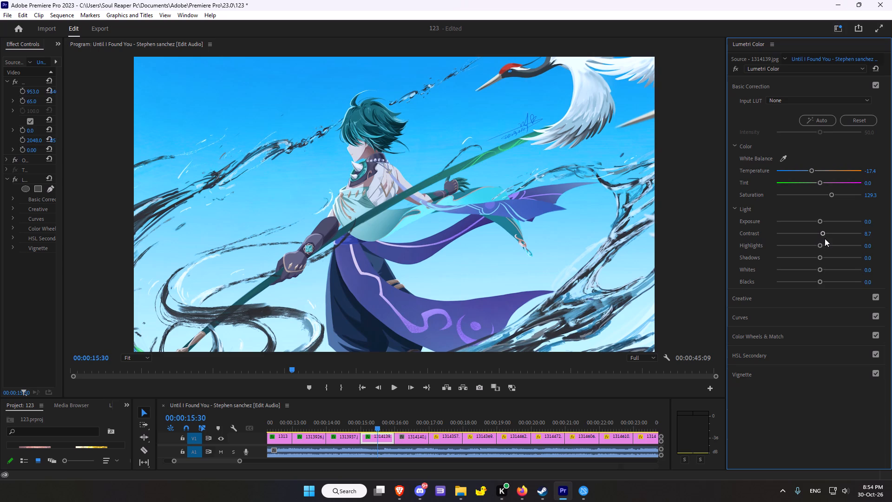
left_click_drag(820, 247, 824, 244)
left_click_drag(819, 260, 812, 255)
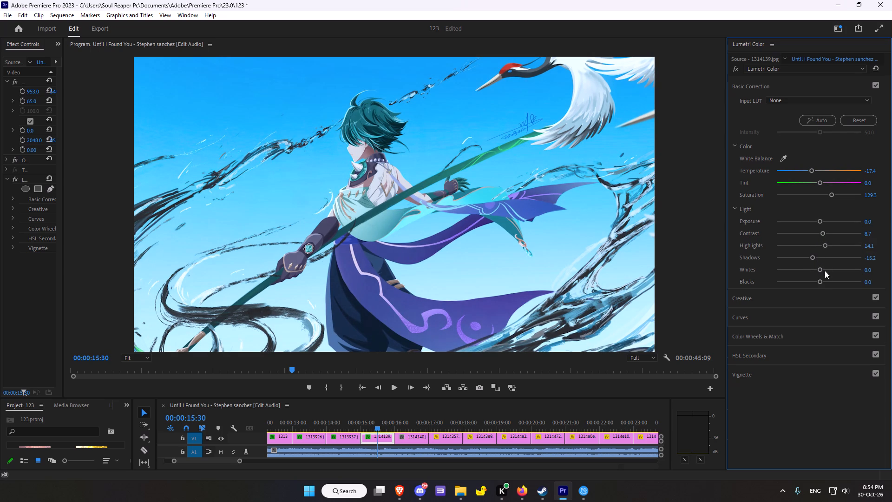
left_click(819, 270)
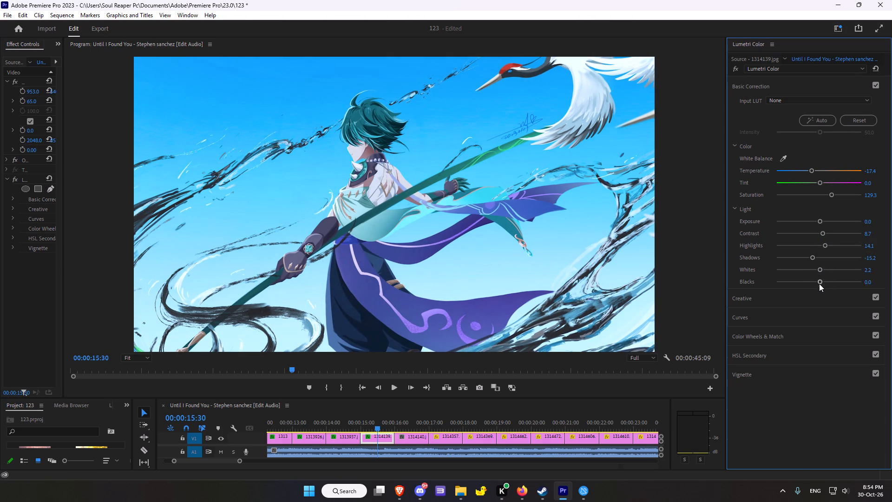
left_click(819, 280)
Set 1314139.jpg's Creative adjustments to about 64.1 sharpen, 13.0 vibrance and 106.5 saturation.
left_click(762, 295)
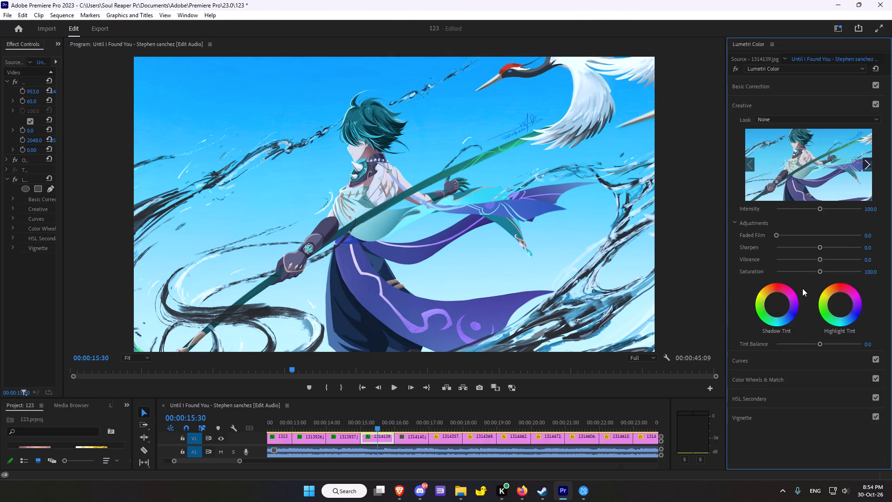
scroll(802, 288, "down", 3)
left_click_drag(821, 251, 822, 251)
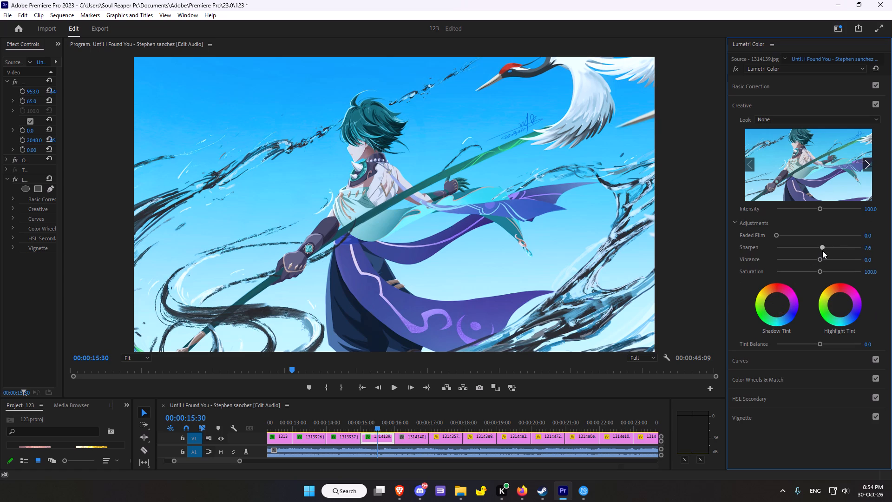
left_click_drag(822, 251, 846, 244)
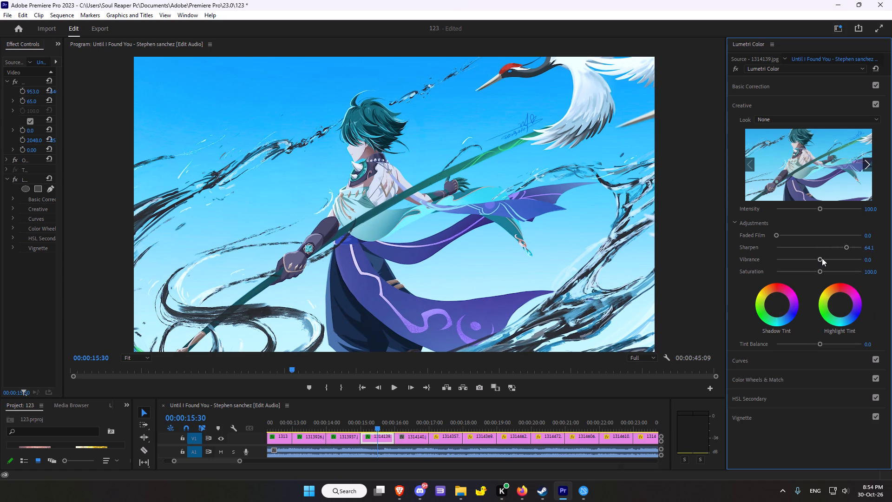
left_click_drag(820, 259, 816, 258)
left_click_drag(816, 258, 820, 258)
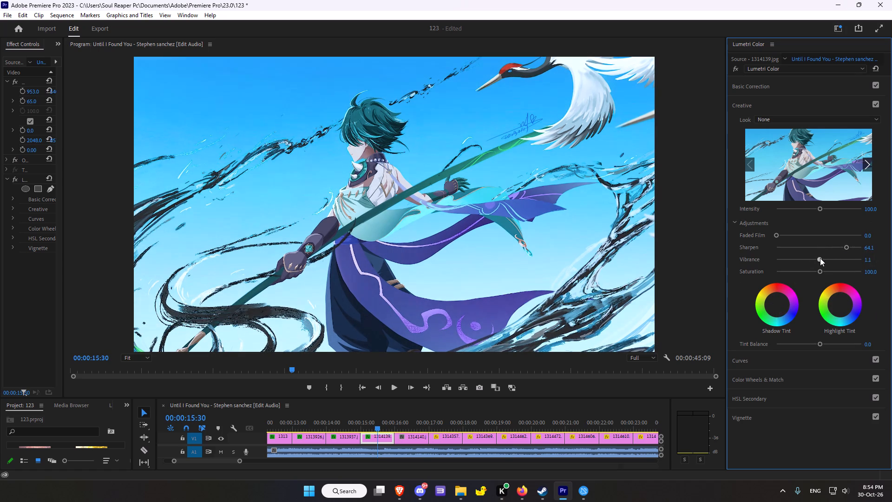
left_click_drag(820, 258, 824, 258)
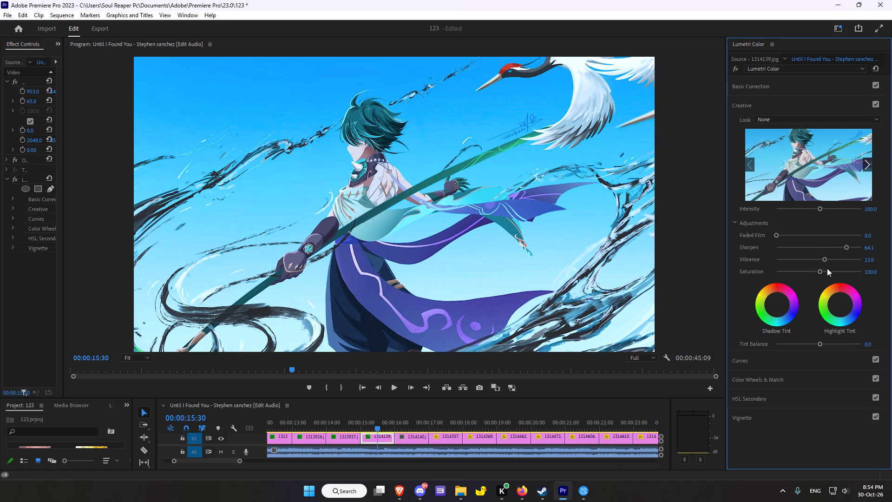
left_click(820, 271)
Shift the Creative Shadow Tint slightly toward orange-yellow and the Highlight Tint slightly toward blue.
left_click_drag(777, 304, 761, 312)
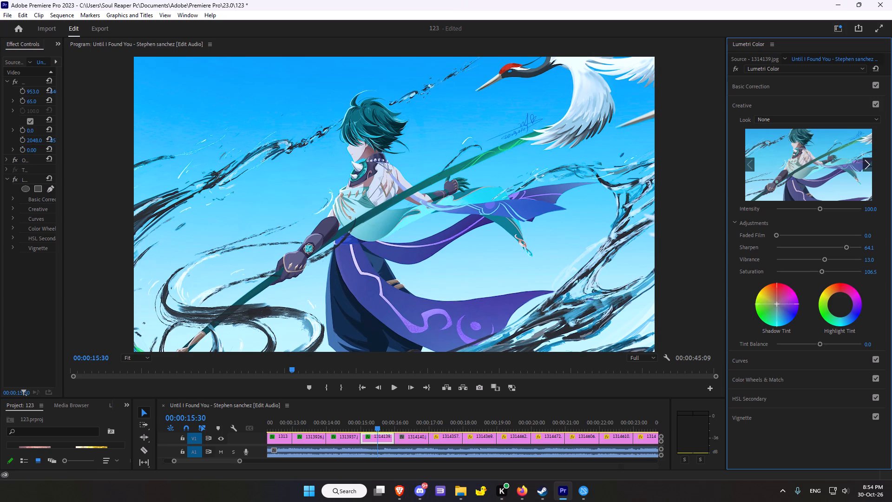
left_click_drag(761, 312, 766, 288)
left_click_drag(840, 304, 850, 318)
Add a midpoint to 1314139.jpg's white RGB curve and lower the curve very slightly there.
scroll(810, 308, "down", 6)
left_click(759, 360)
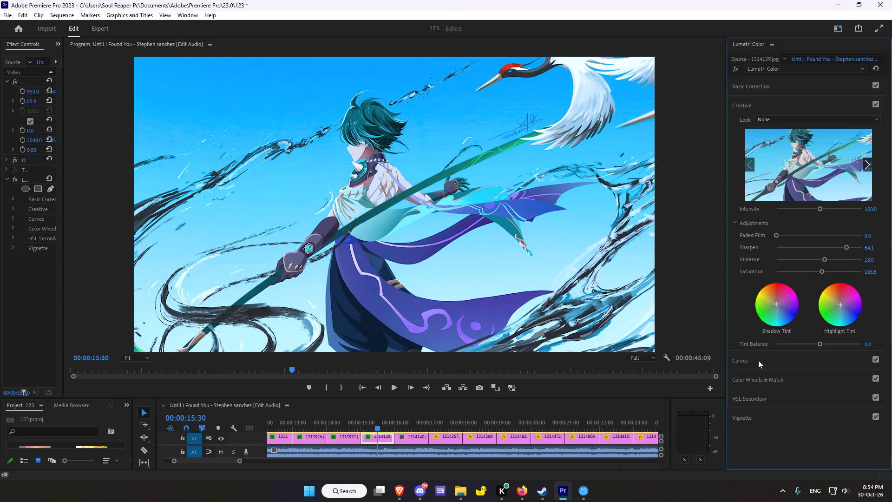
double_click(742, 360)
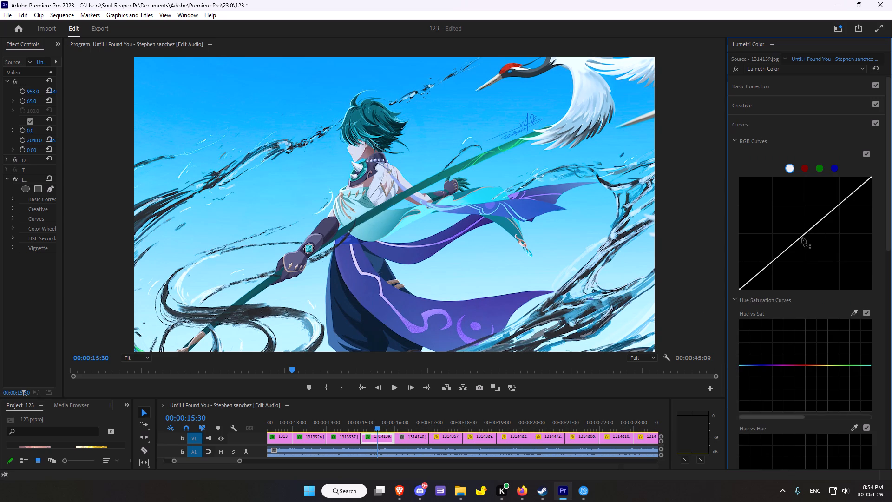
left_click(807, 232)
left_click_drag(807, 232, 811, 235)
left_click(807, 233)
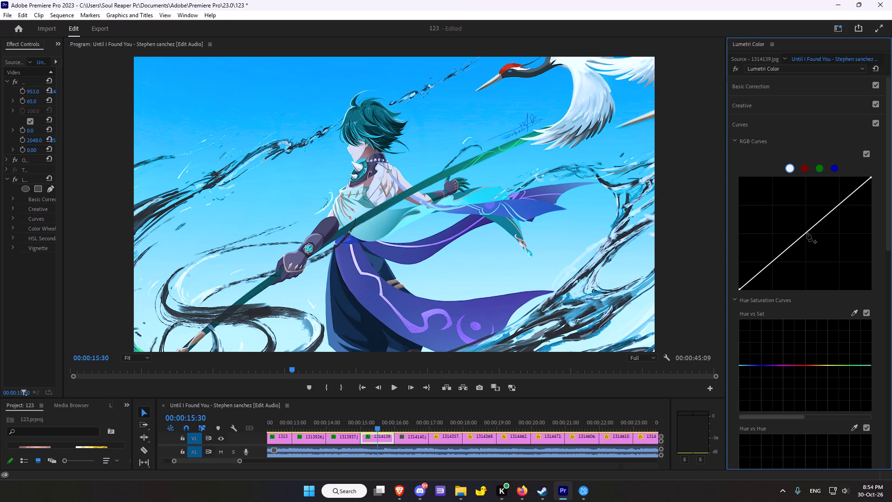
left_click(806, 232)
left_click(806, 232)
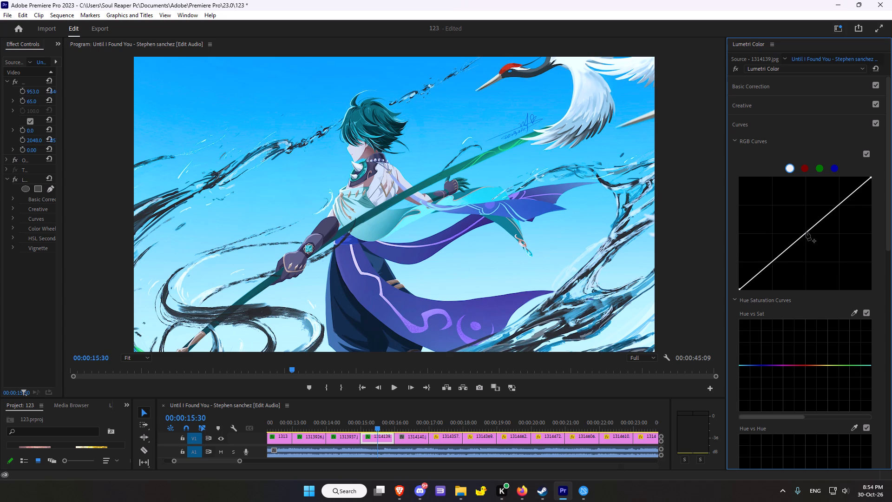
left_click(806, 232)
left_click(807, 232)
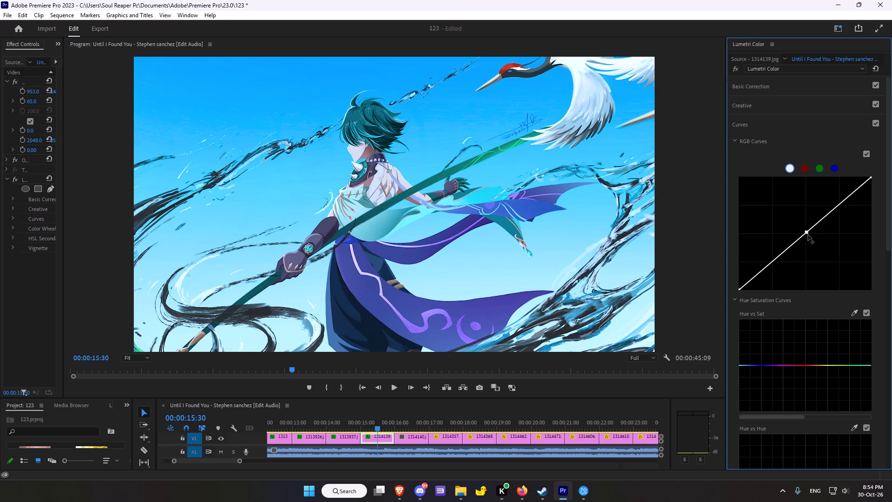
left_click(807, 233)
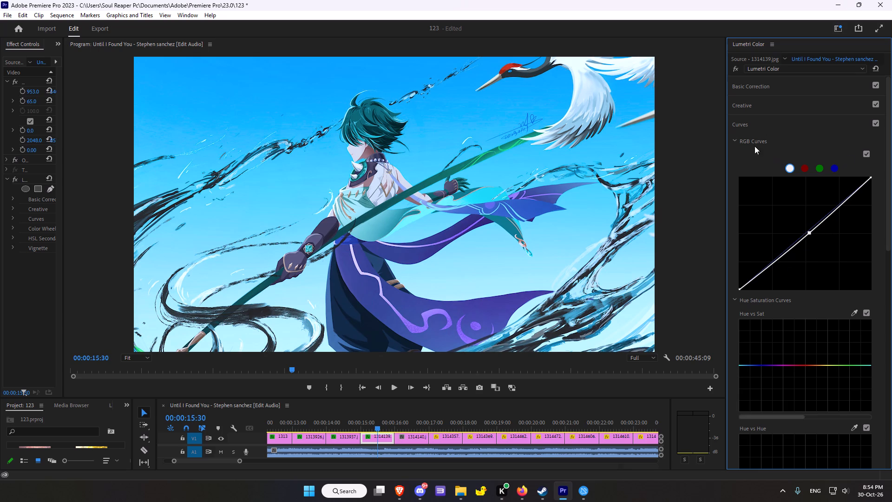
Compare 1314139.jpg with and without the RGB curve, leaving the curve enabled.
left_click(866, 152)
left_click(866, 152)
Sample the red on the crane's head for the Hue vs Sat curve and raise the red point slightly.
scroll(825, 246, "down", 17)
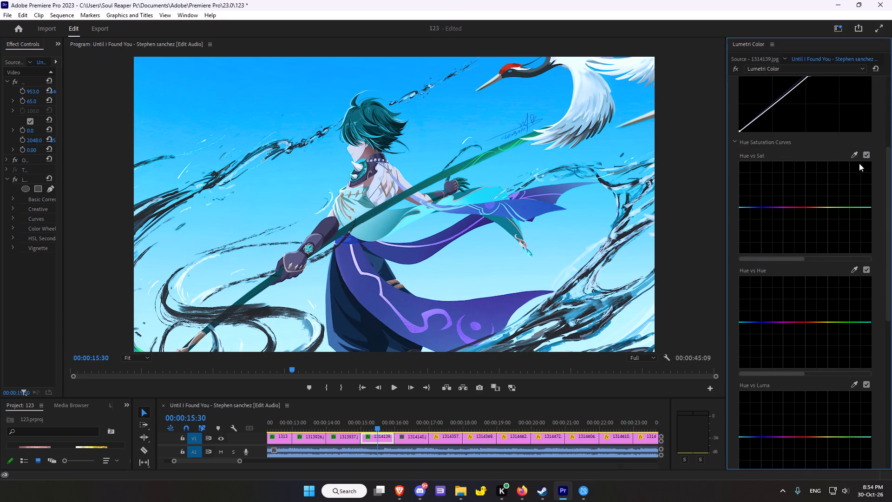
left_click(855, 156)
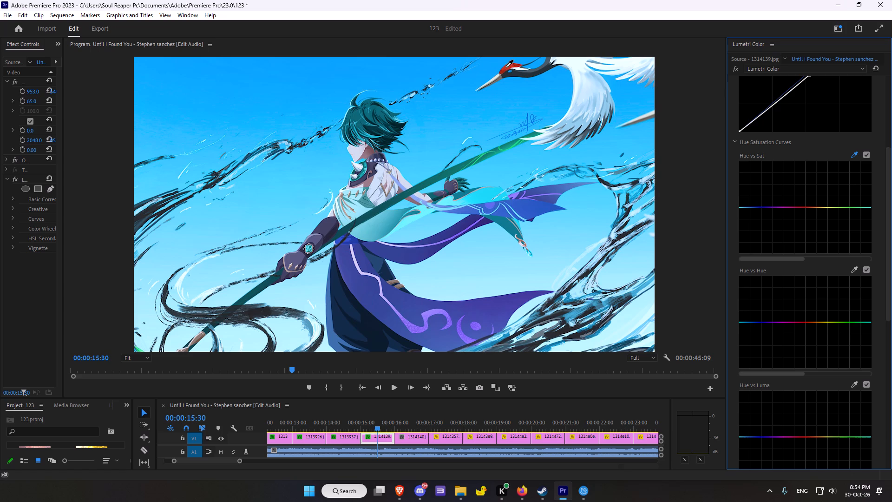
left_click(506, 67)
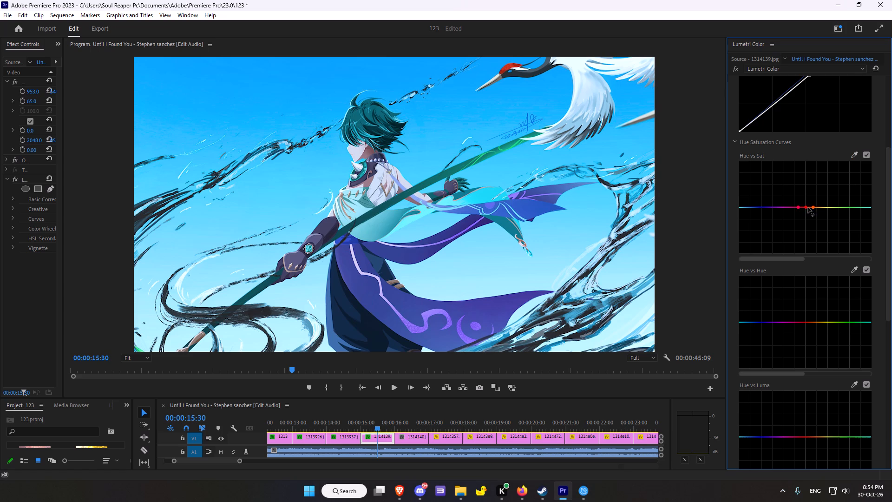
left_click_drag(807, 209, 802, 171)
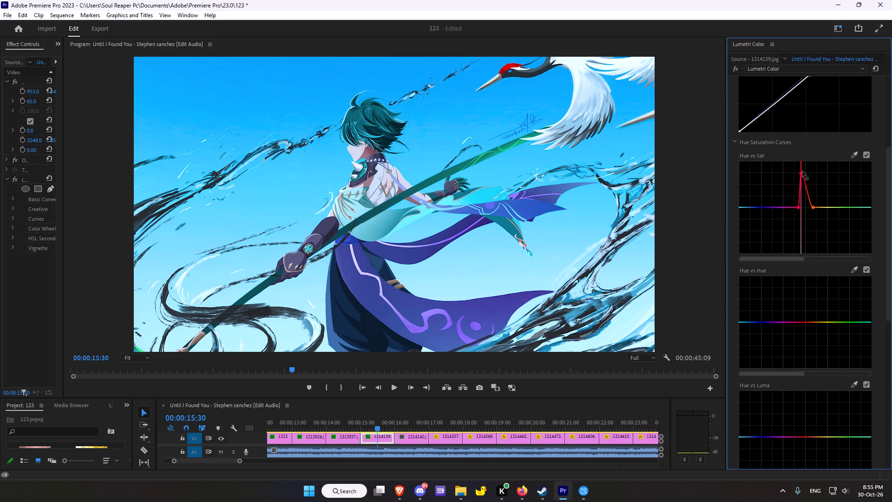
left_click_drag(802, 171, 811, 199)
left_click_drag(811, 199, 806, 201)
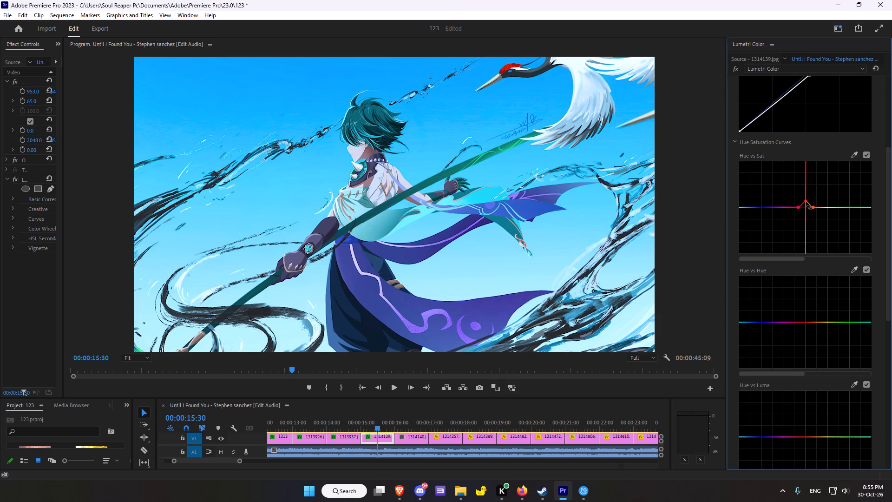
left_click_drag(806, 201, 806, 200)
Look through the remaining Hue Saturation Curves, from Hue vs Hue down to Sat vs Sat.
scroll(808, 306, "down", 10)
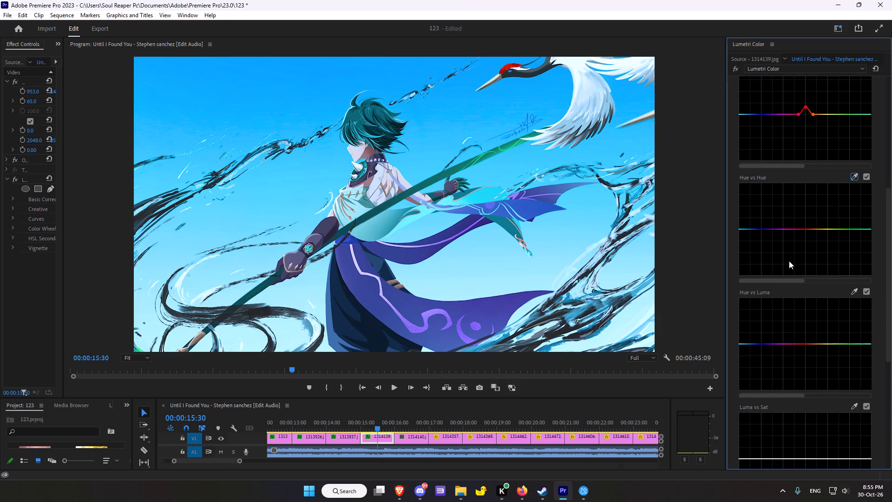
scroll(833, 245, "up", 4)
scroll(833, 245, "down", 6)
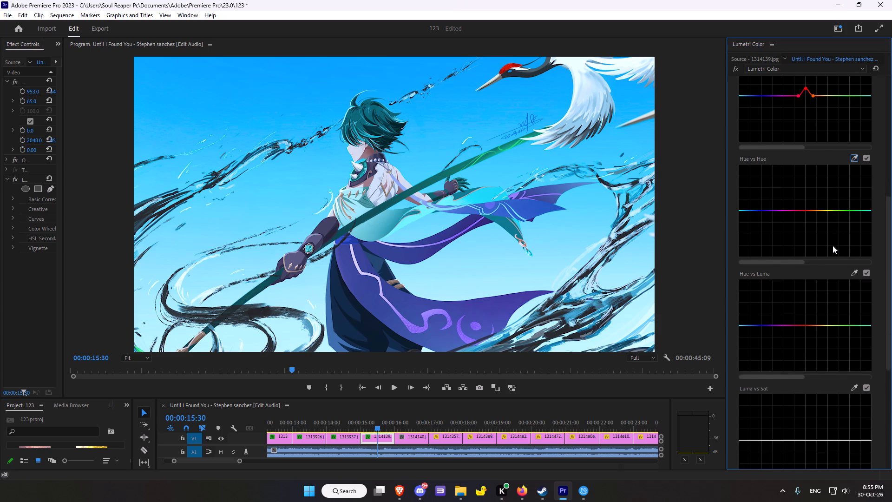
scroll(833, 245, "down", 6)
scroll(848, 307, "down", 6)
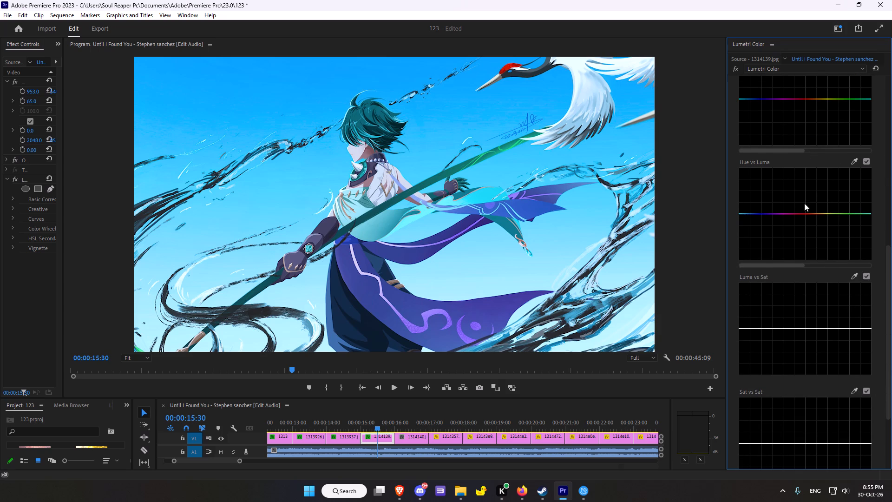
scroll(781, 366, "down", 3)
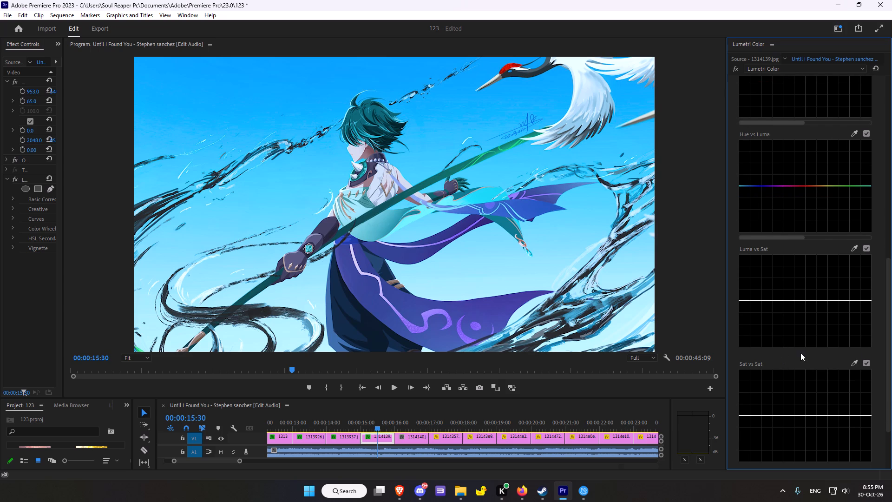
scroll(799, 353, "down", 7)
In Color Wheels & Match, try and reset a midtones shift, and nudge shadows toward blue-magenta and highlights toward orange-yellow.
left_click(772, 415)
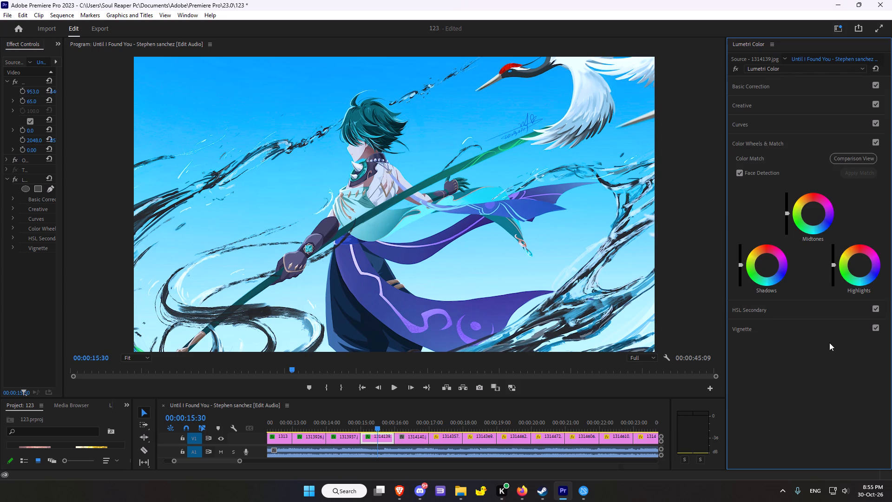
left_click_drag(811, 214, 801, 219)
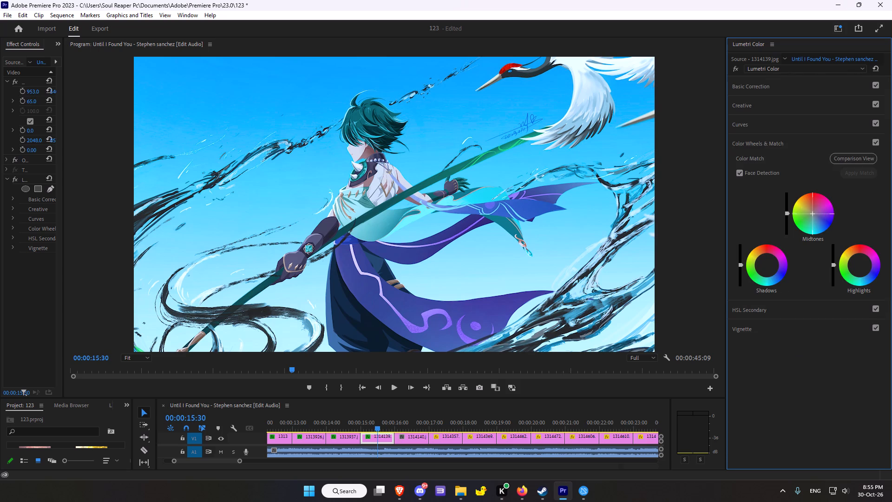
left_click_drag(801, 219, 716, 219)
double_click(811, 214)
left_click_drag(766, 264, 741, 265)
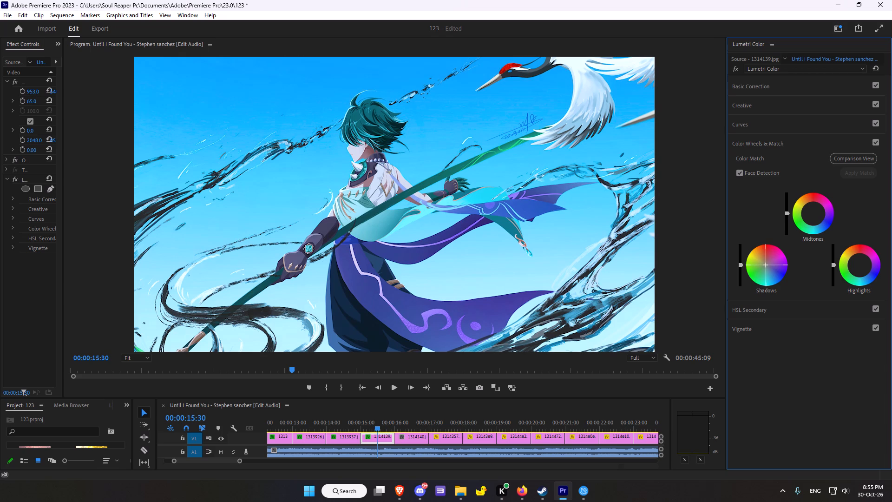
left_click_drag(741, 265, 787, 268)
left_click_drag(859, 263, 844, 257)
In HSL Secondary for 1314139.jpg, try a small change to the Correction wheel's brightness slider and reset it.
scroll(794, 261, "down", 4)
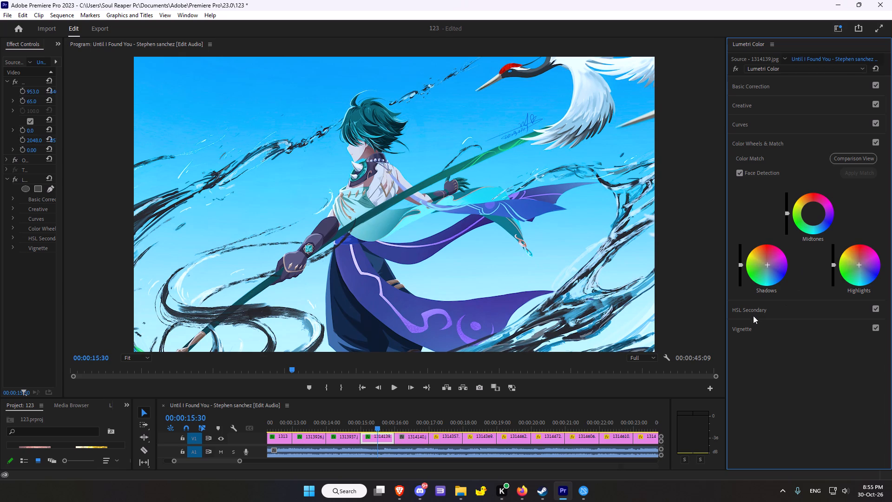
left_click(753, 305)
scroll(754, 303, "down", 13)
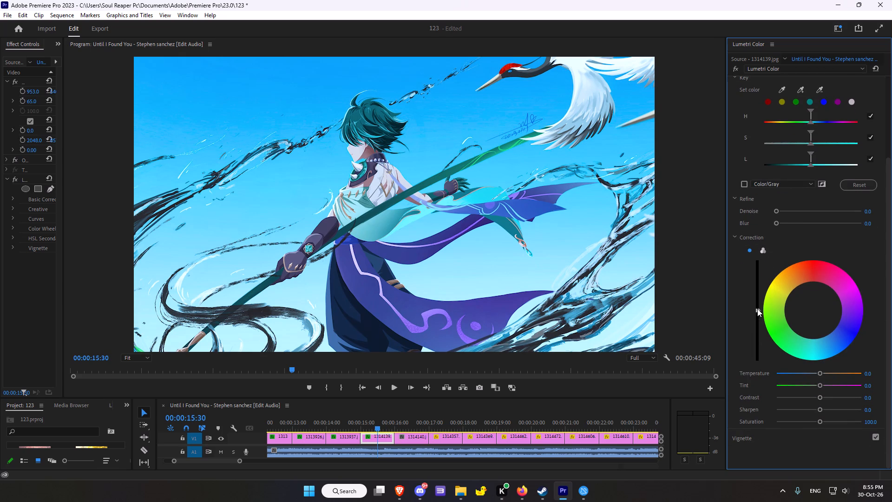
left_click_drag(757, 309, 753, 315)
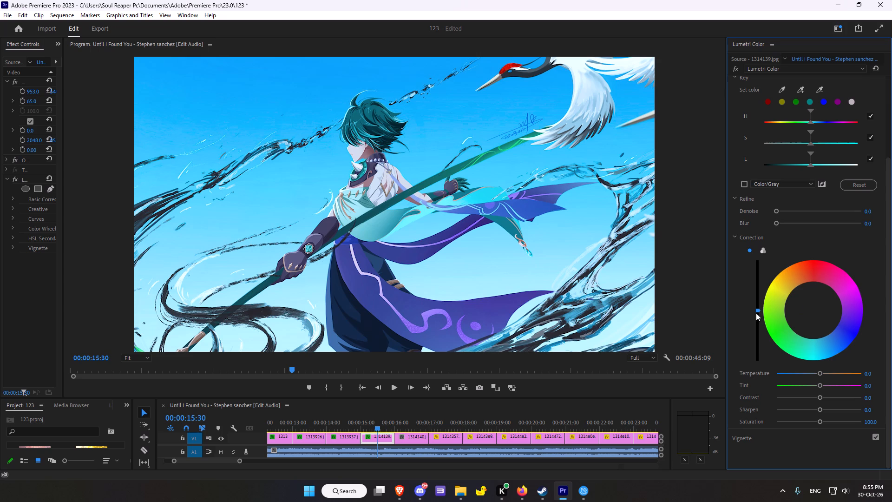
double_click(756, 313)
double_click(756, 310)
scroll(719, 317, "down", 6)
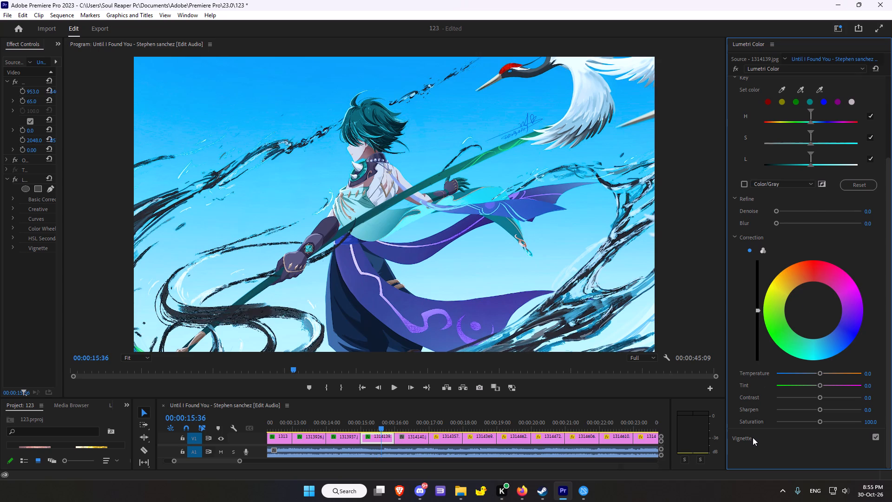
Give 1314139.jpg a dark vignette with Amount -2.2, Midpoint 30.4, Roundness -17.4 and Feather 33.7.
left_click(753, 437)
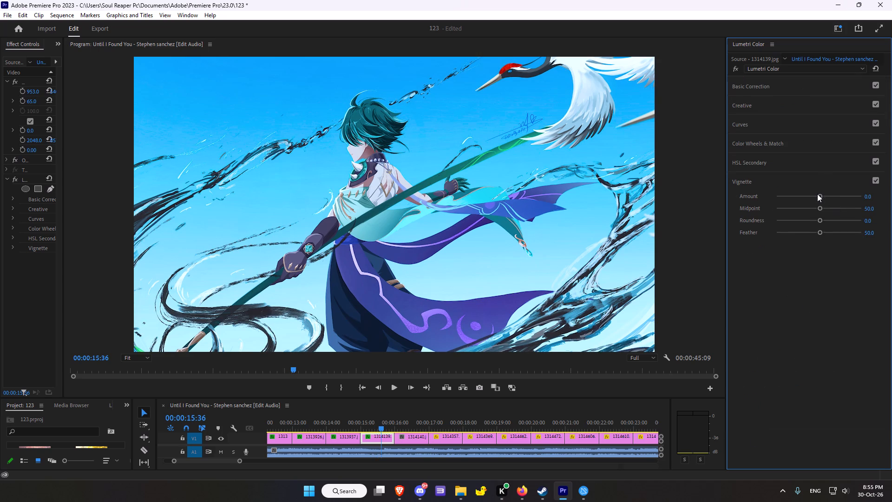
left_click_drag(819, 195, 791, 197)
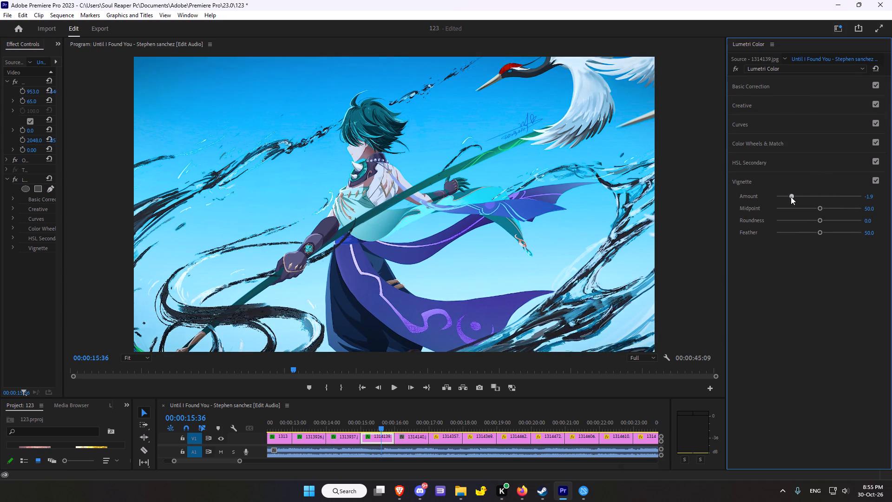
left_click_drag(791, 197, 787, 198)
left_click_drag(820, 206, 801, 210)
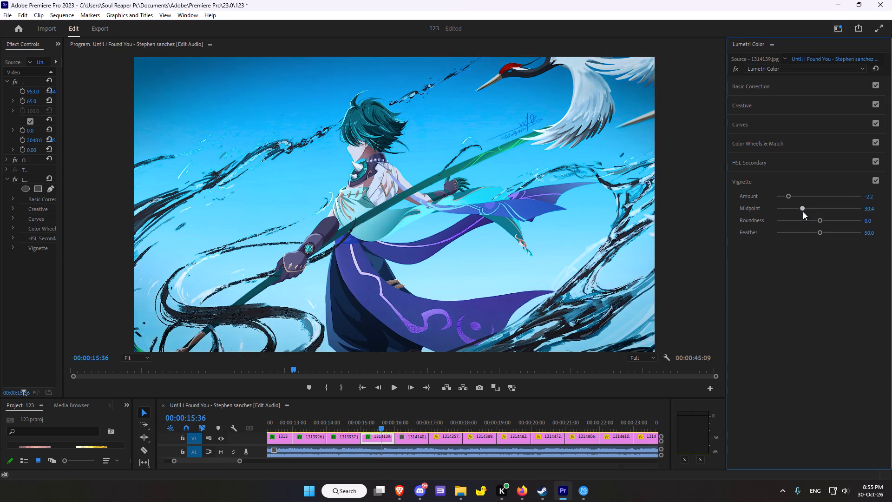
left_click_drag(820, 220, 811, 221)
left_click_drag(818, 233, 804, 232)
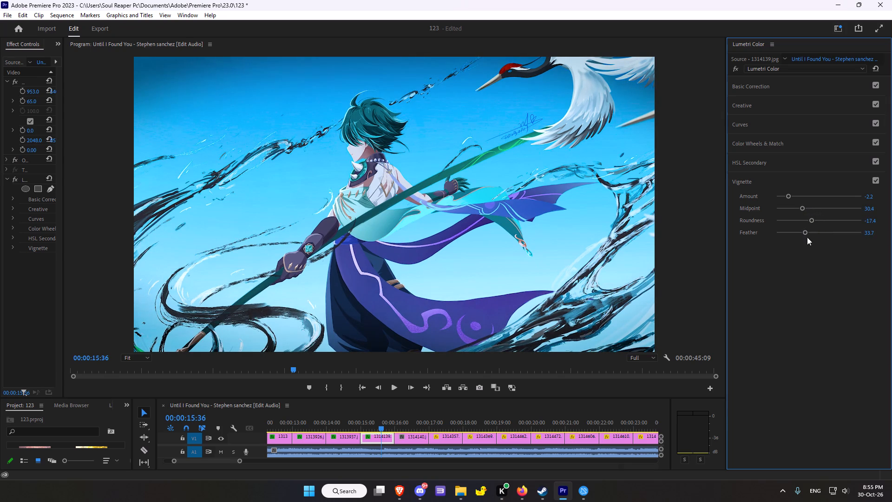
scroll(811, 225, "down", 8)
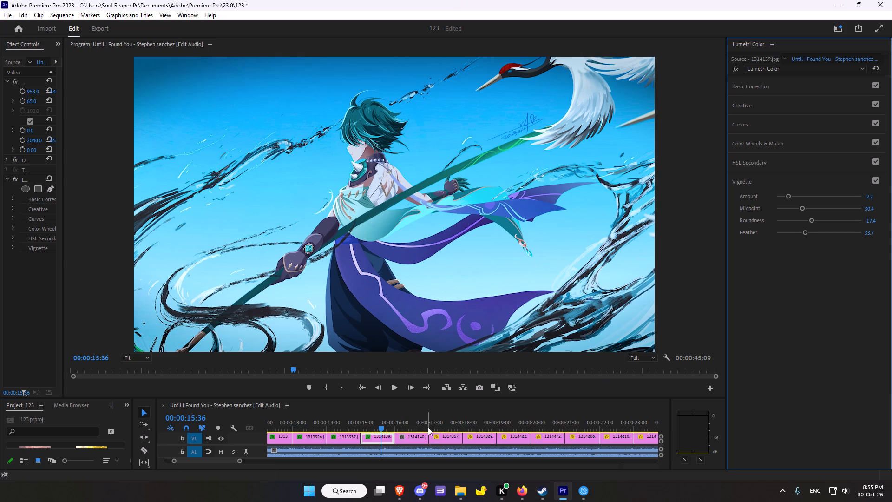
On 1314140.jpg, try and reset automatic Basic Correction and a Tint shift, and set Temperature to 2.2 and Saturation to 122.8.
left_click(410, 421)
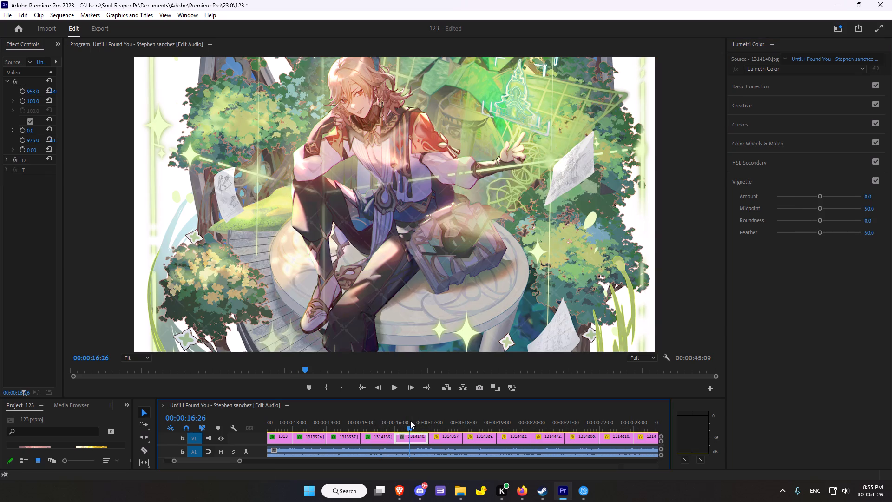
left_click(377, 419)
left_click(407, 423)
left_click(747, 102)
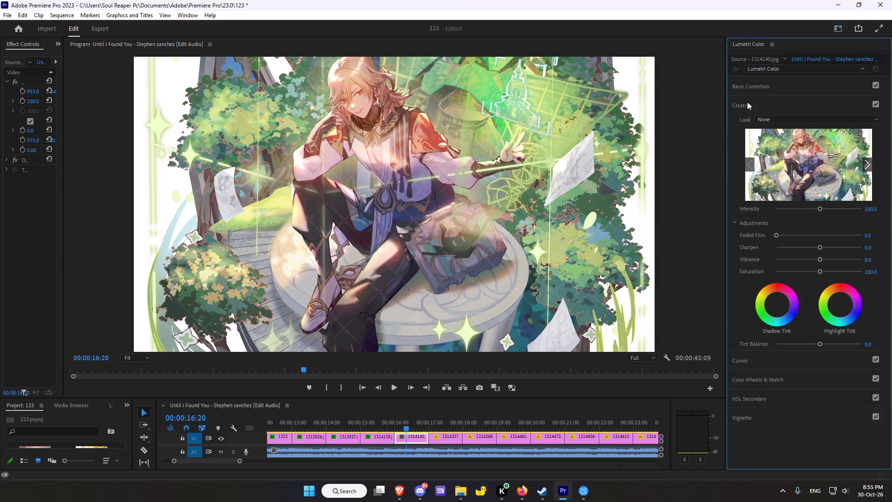
left_click(757, 88)
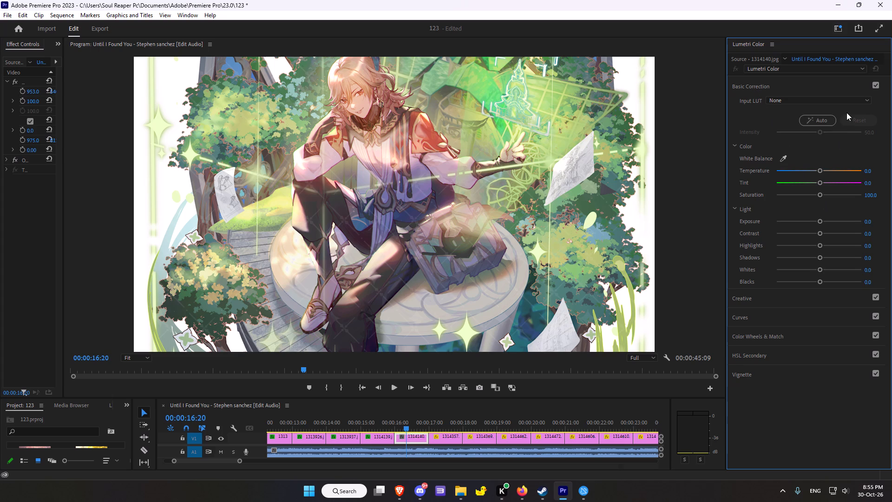
left_click(826, 118)
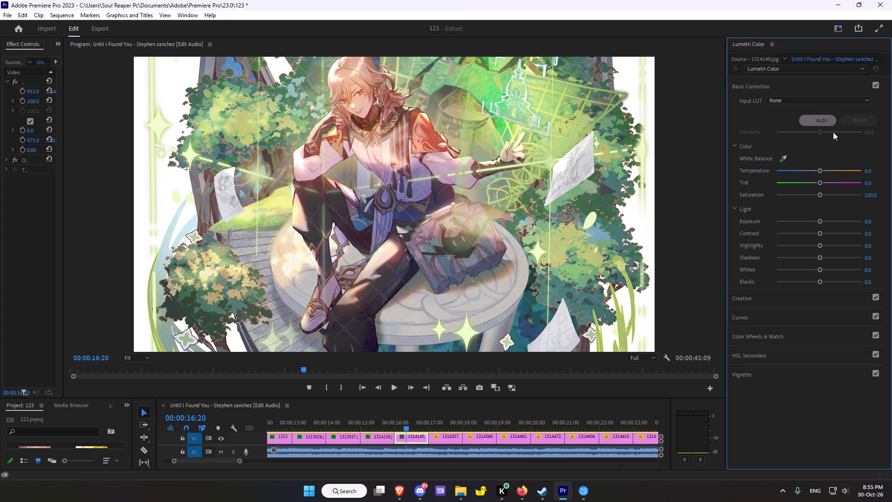
left_click(852, 122)
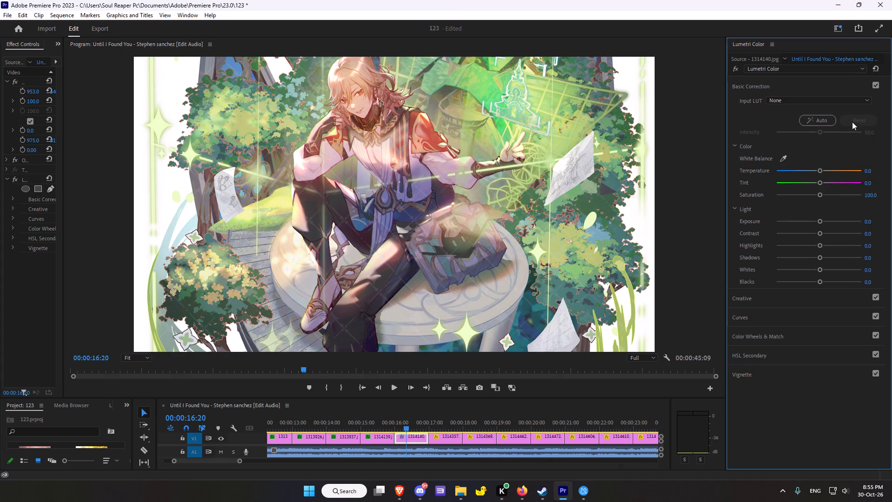
left_click(822, 171)
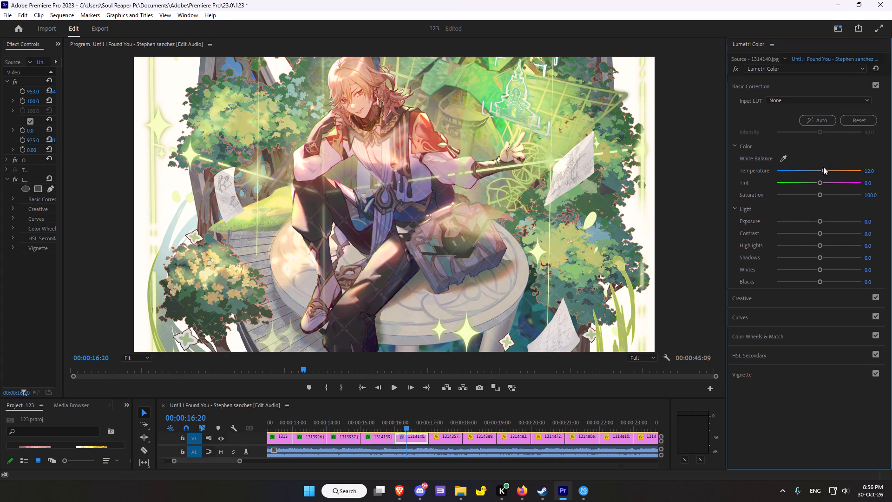
left_click(819, 184)
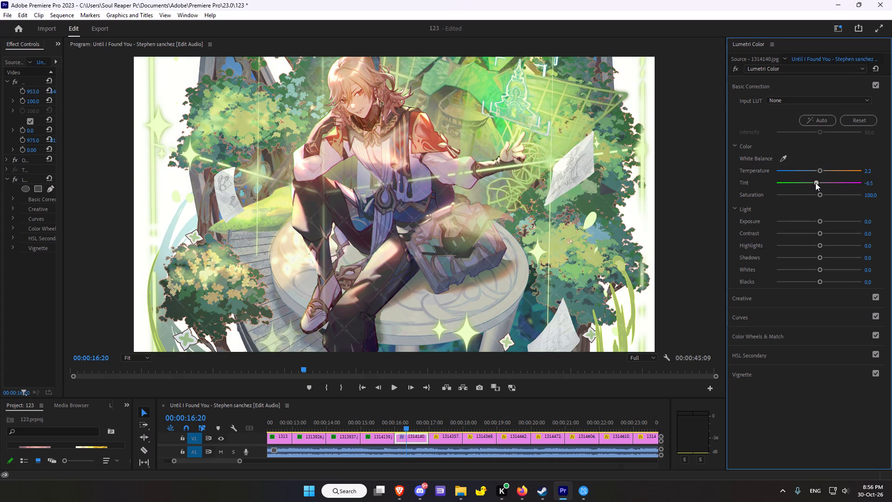
double_click(819, 182)
left_click_drag(822, 196, 824, 195)
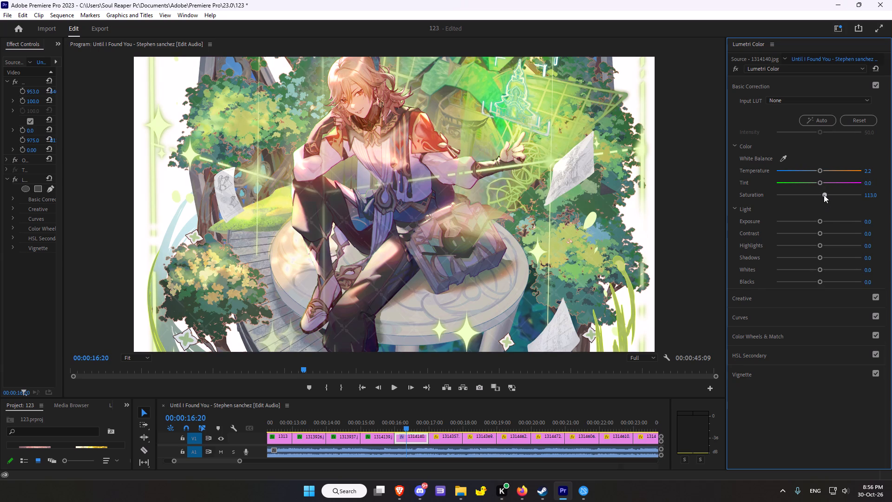
left_click_drag(824, 195, 828, 192)
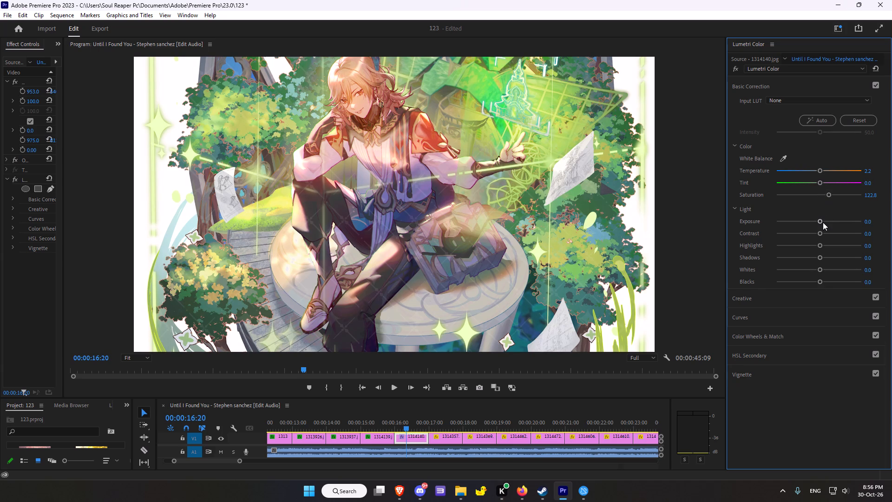
Set 1314140.jpg's Exposure to -0.1, Contrast to 20.7, Highlights to -4.3, Shadows to -6.5 and Whites to 8.7, and lower Blacks slightly.
left_click(821, 222)
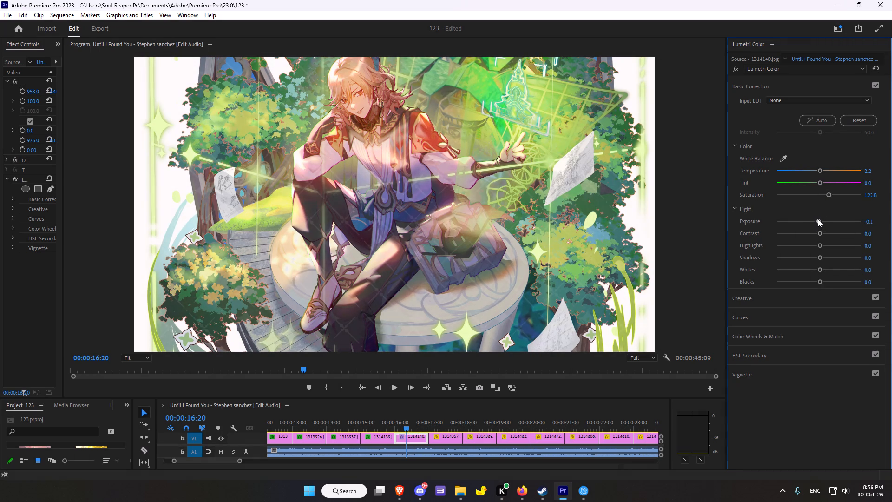
left_click_drag(820, 231, 827, 231)
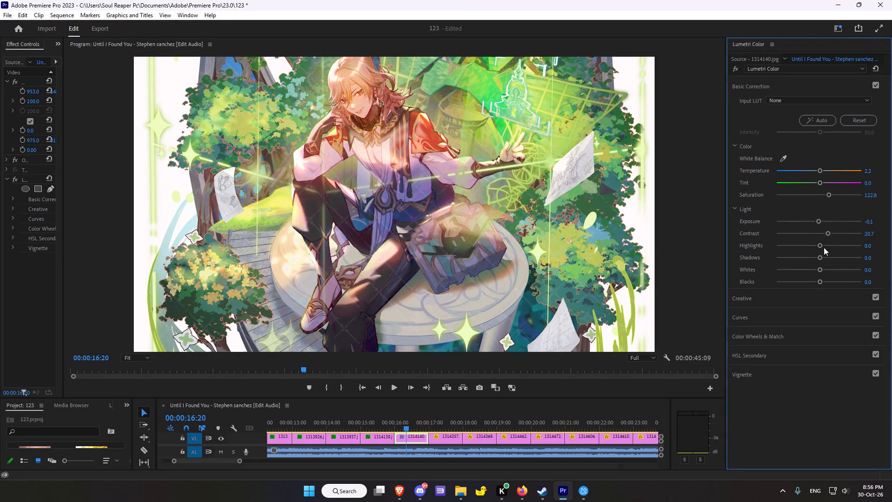
left_click_drag(820, 245, 816, 245)
left_click_drag(820, 255, 828, 254)
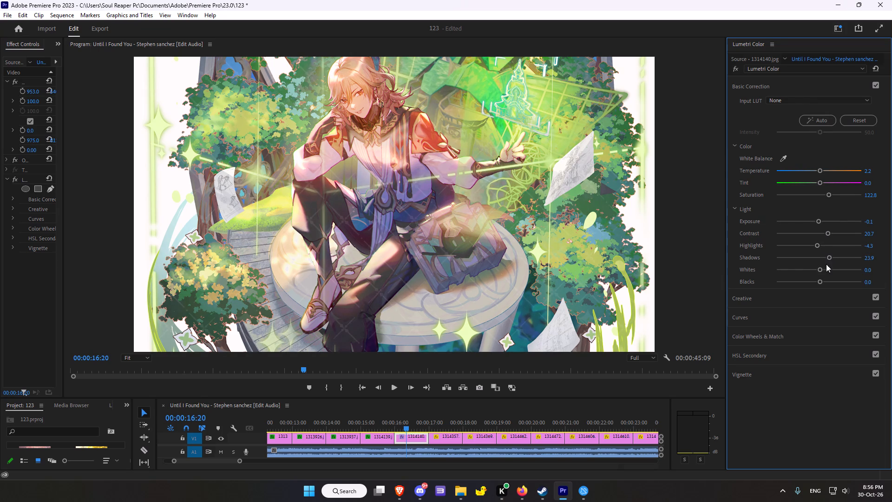
left_click_drag(830, 259, 815, 261)
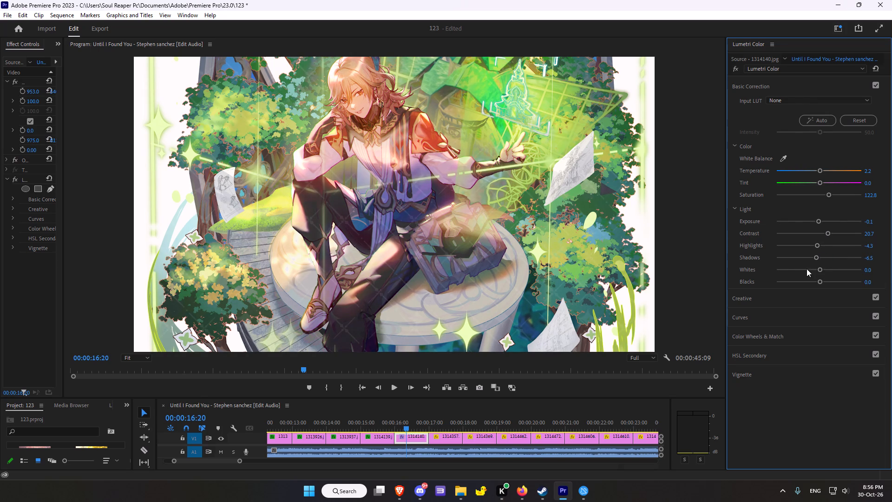
left_click_drag(821, 271, 827, 269)
left_click_drag(826, 269, 822, 270)
left_click_drag(820, 284, 812, 283)
In Creative, nudge 1314140.jpg's Shadow Tint slightly toward cyan-blue and its Highlight Tint slightly toward yellow-green.
double_click(785, 296)
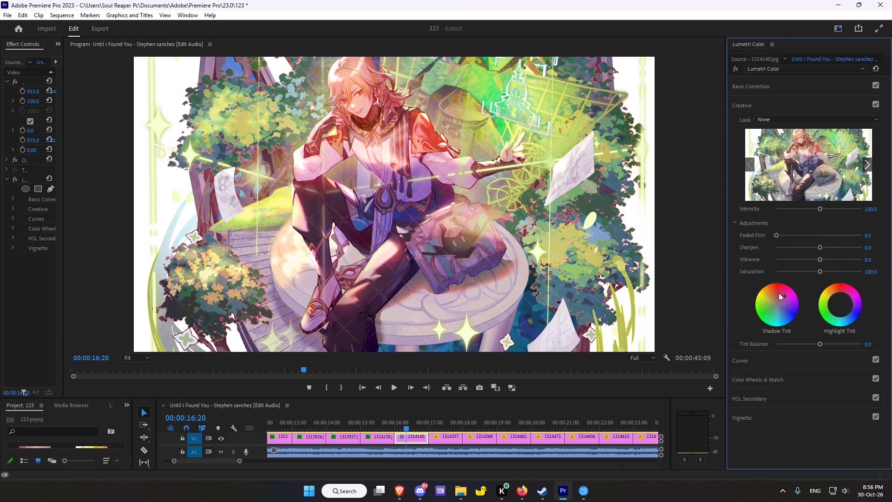
double_click(779, 310)
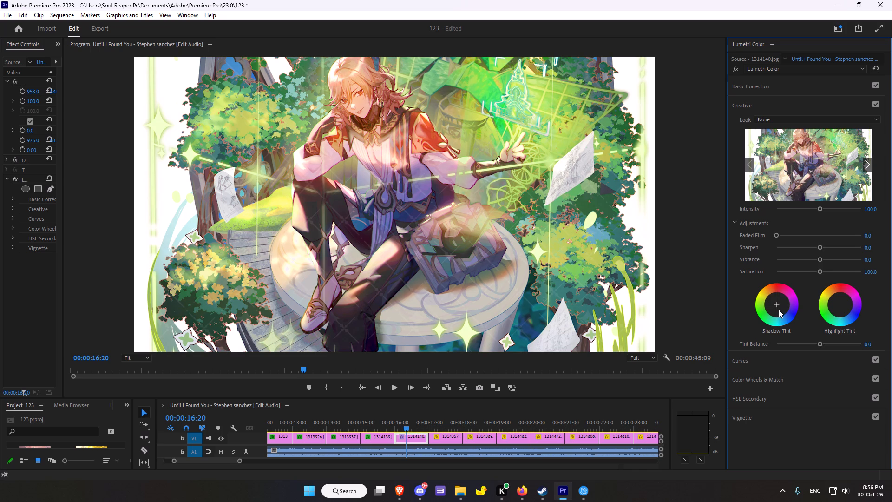
left_click_drag(778, 303, 780, 326)
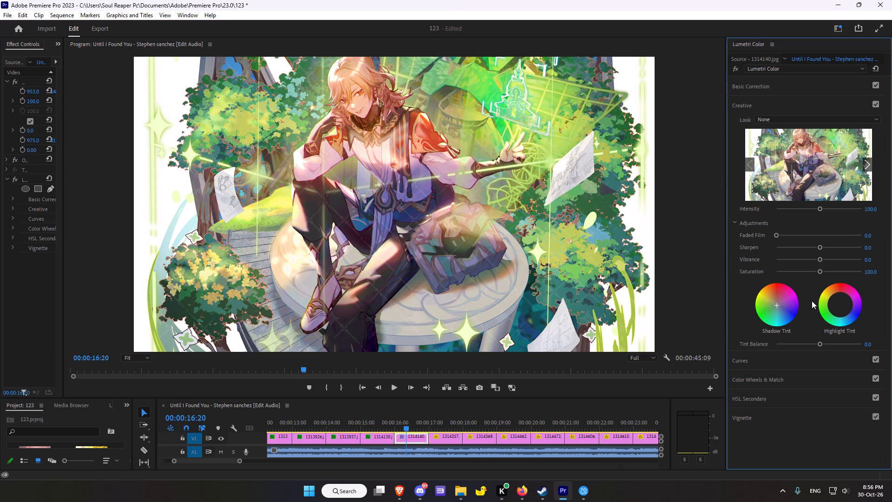
left_click_drag(839, 304, 829, 305)
Add a midtone point to 1314140.jpg's white RGB curve, placed very slightly below the diagonal.
left_click(754, 357)
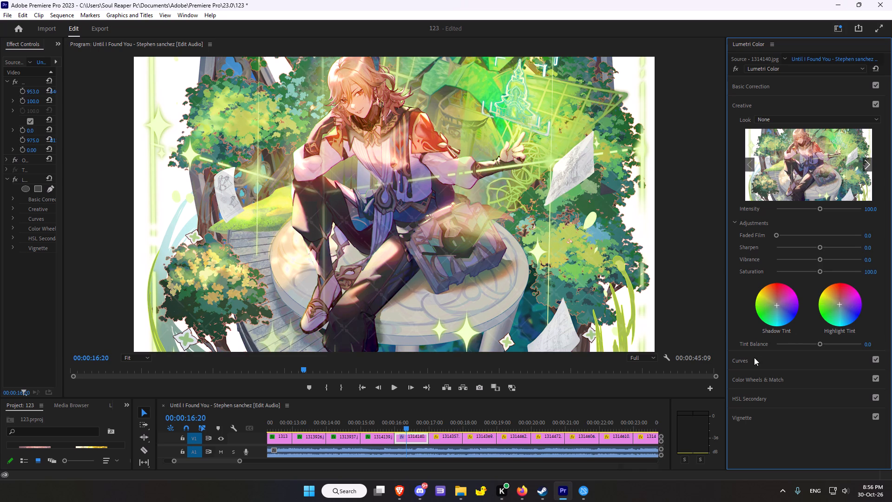
left_click(807, 234)
left_click(807, 234)
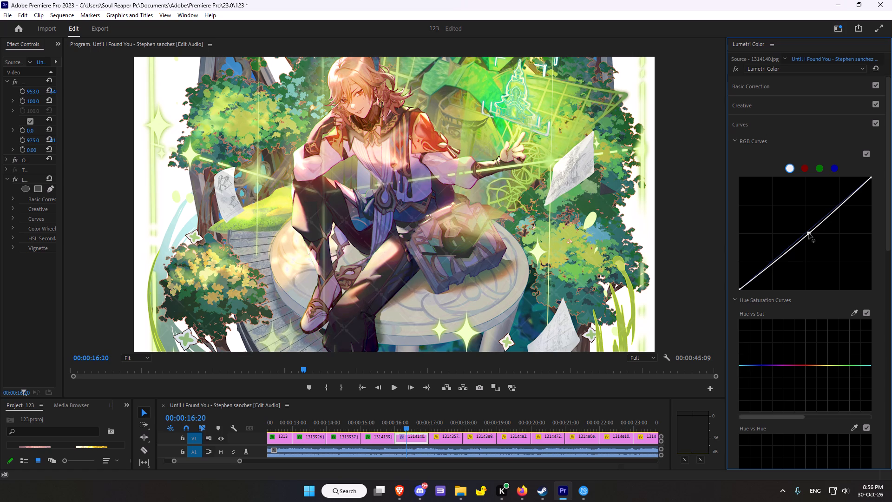
Sample the bright green near the glowing emblem for the Hue vs Sat curve and lower the middle green point slightly.
scroll(802, 297, "down", 5)
left_click(853, 265)
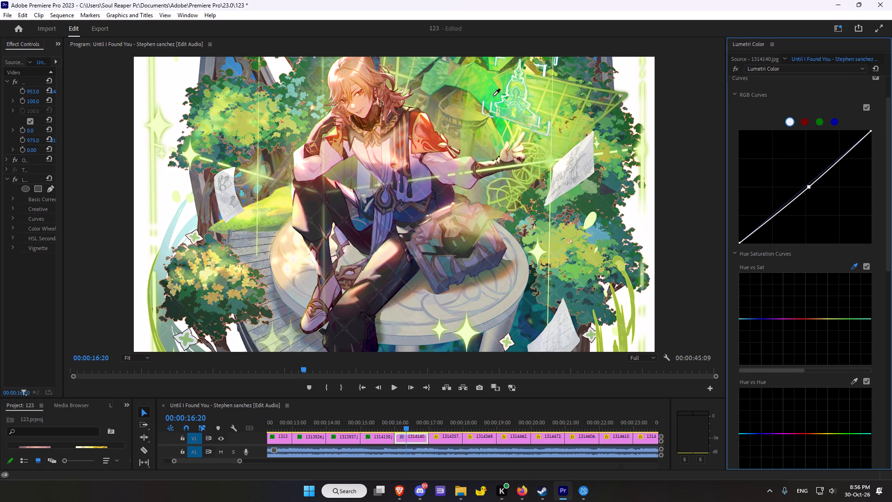
left_click(483, 87)
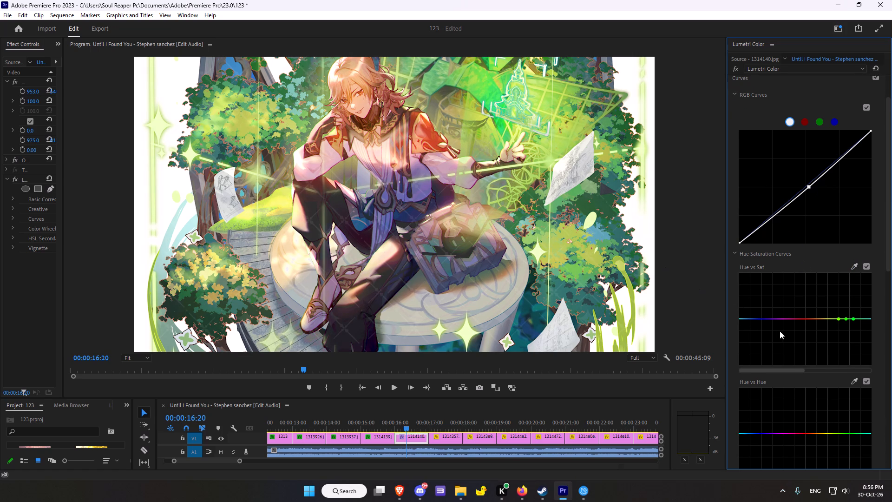
left_click_drag(846, 319, 848, 315)
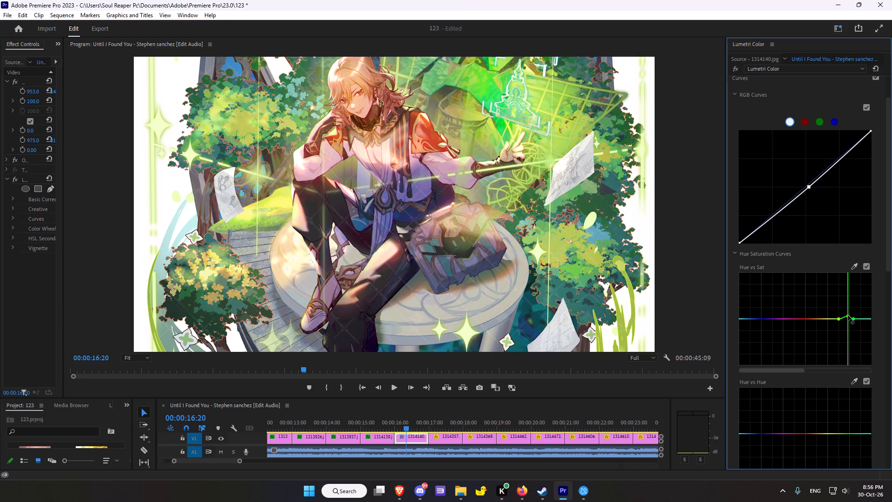
left_click_drag(848, 315, 851, 322)
scroll(749, 305, "down", 6)
scroll(866, 301, "down", 1)
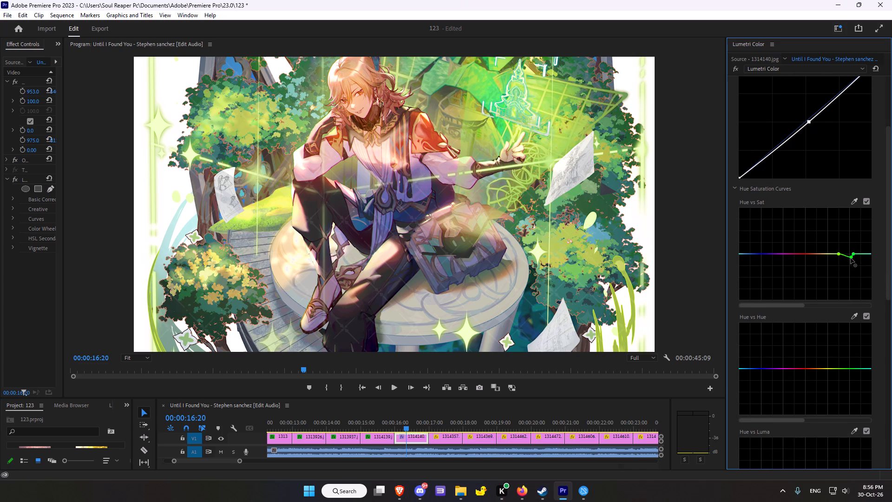
left_click(850, 258)
Look through the remaining Hue Saturation Curves of 1314140.jpg, from Hue vs Hue downward.
scroll(774, 332, "down", 2)
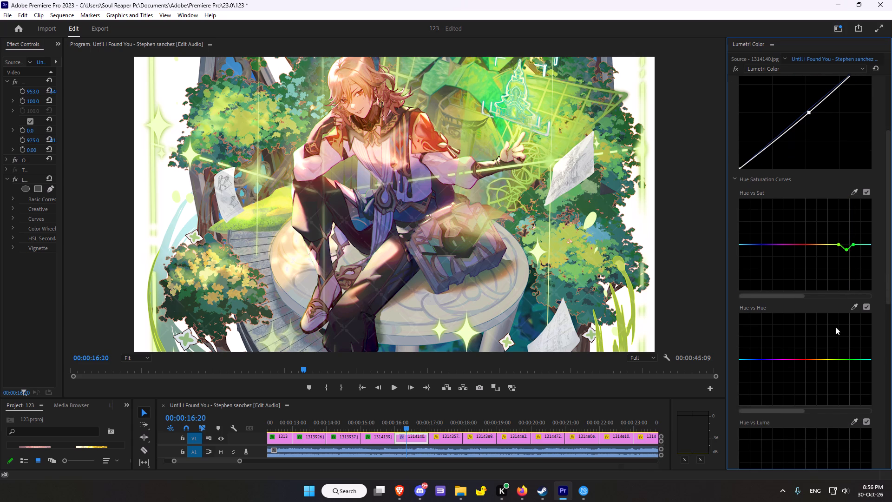
scroll(835, 327, "down", 8)
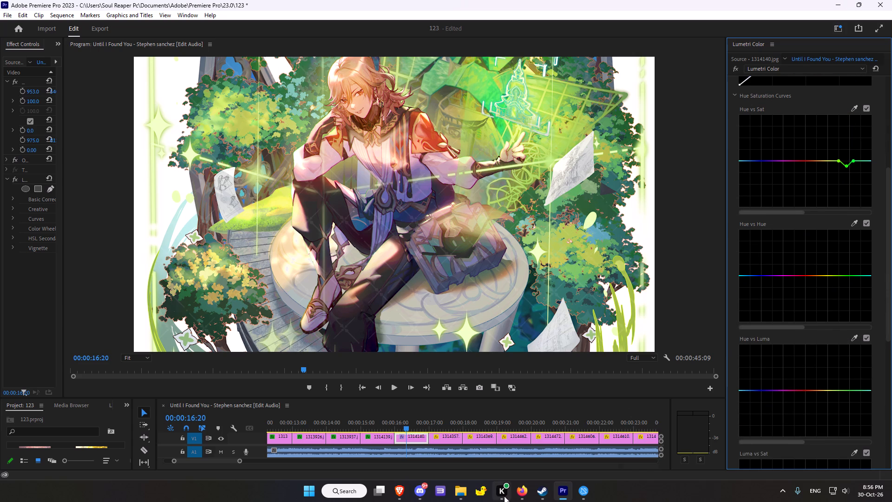
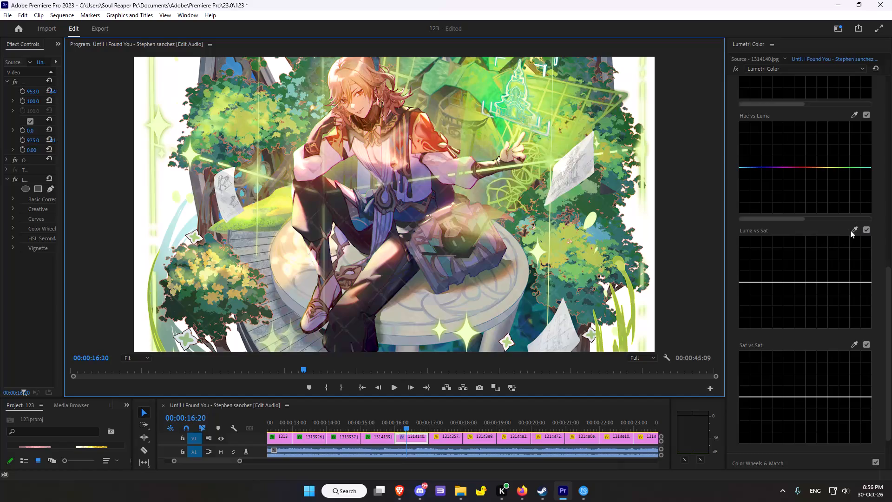
In Color Wheels & Match, nudge 1314140.jpg's Midtones slightly toward blue, Shadows toward yellow-green and Highlights toward cyan-green.
scroll(850, 234, "down", 15)
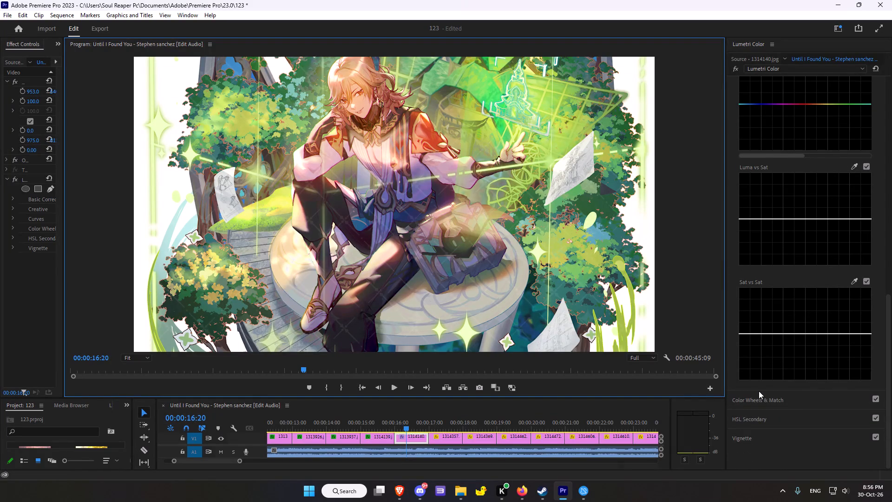
left_click(761, 396)
left_click(746, 402)
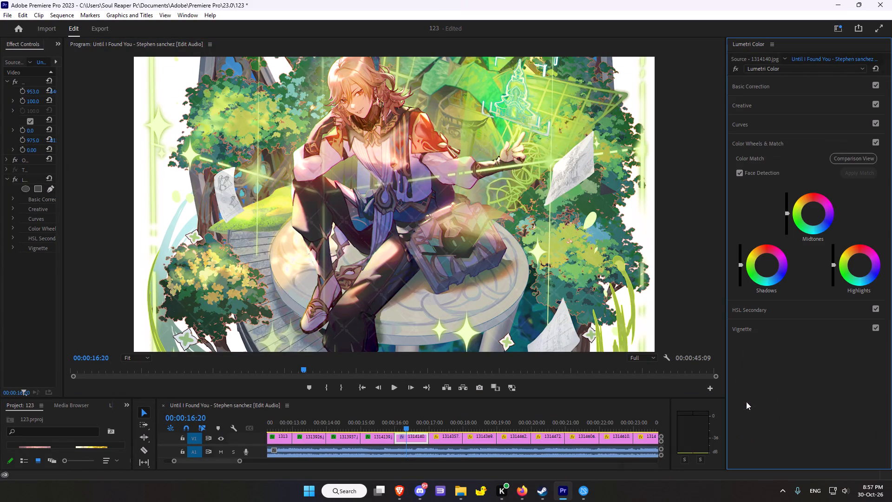
left_click_drag(813, 212, 813, 212)
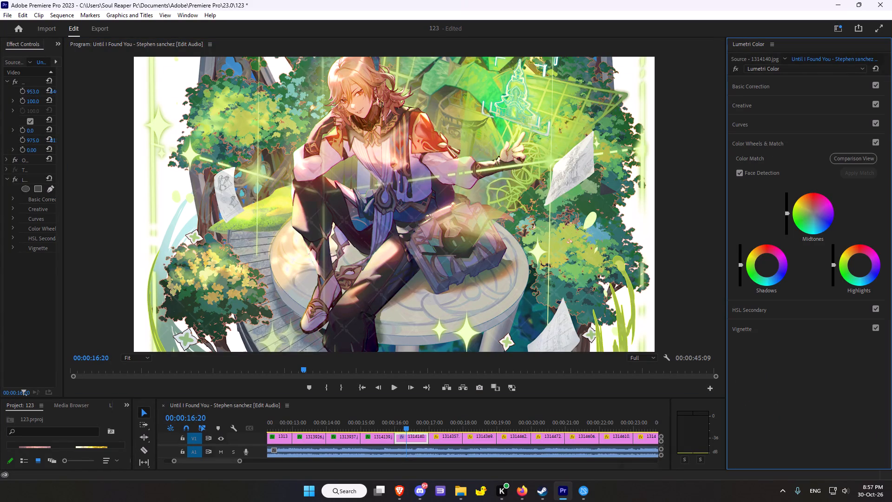
left_click_drag(813, 212, 843, 217)
left_click_drag(768, 265, 697, 241)
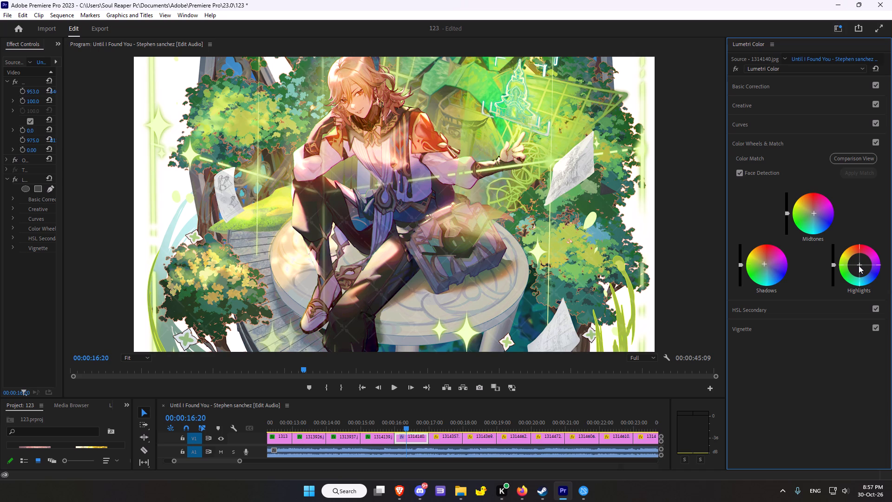
left_click_drag(859, 265, 855, 275)
Raise Sharpen slightly in the HSL Secondary correction of 1314140.jpg.
left_click(763, 309)
scroll(803, 330, "down", 11)
scroll(814, 310, "down", 11)
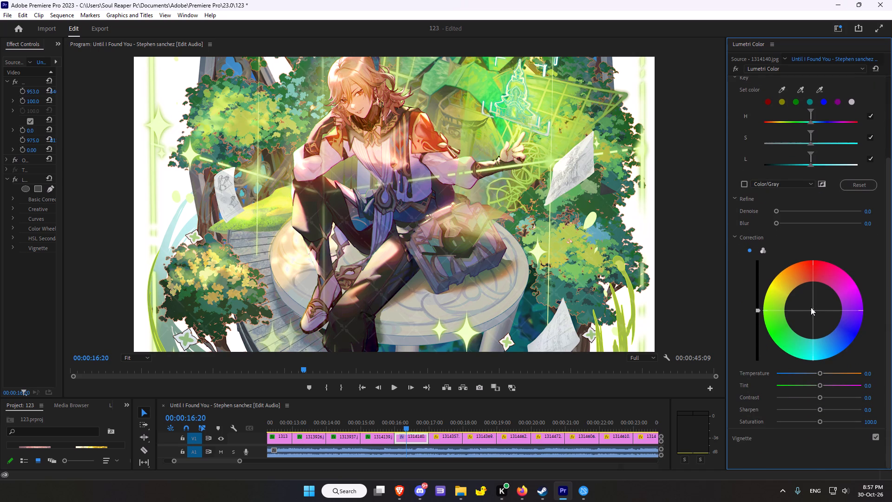
scroll(811, 307, "down", 2)
left_click_drag(821, 410, 834, 401)
Give 1314140.jpg a faint vignette with Amount -0.4, Midpoint 54.9, Roundness 0.0 and Feather 54.3.
left_click(743, 436)
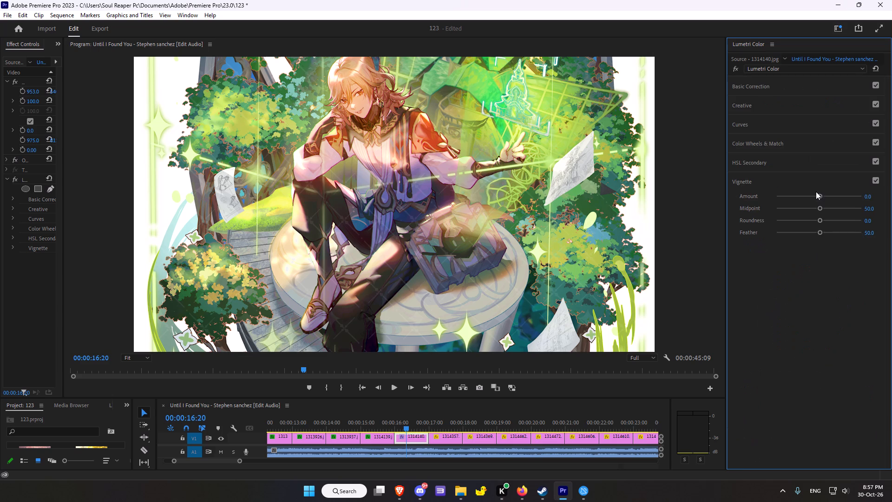
left_click_drag(820, 195, 813, 195)
left_click(820, 209)
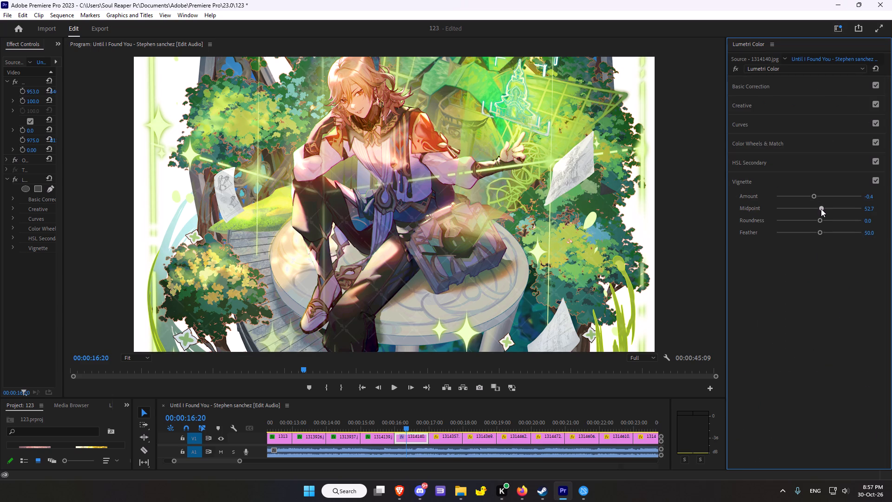
left_click(819, 218)
left_click(817, 219)
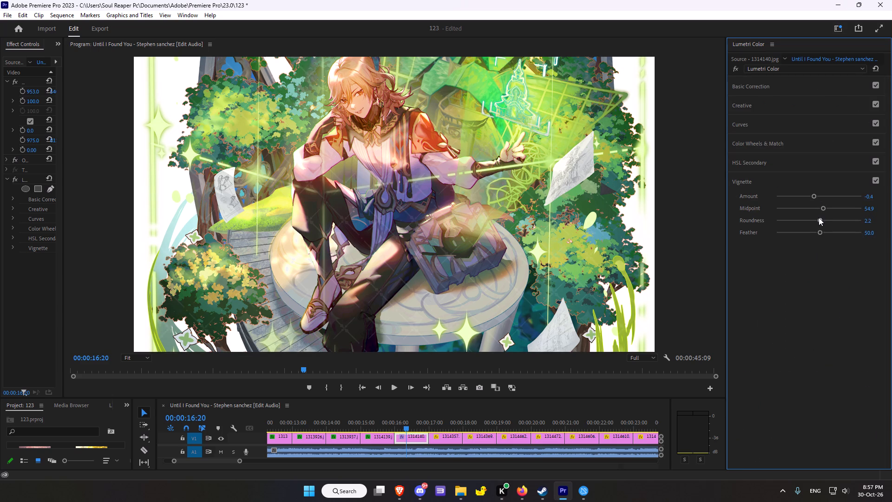
left_click(819, 231)
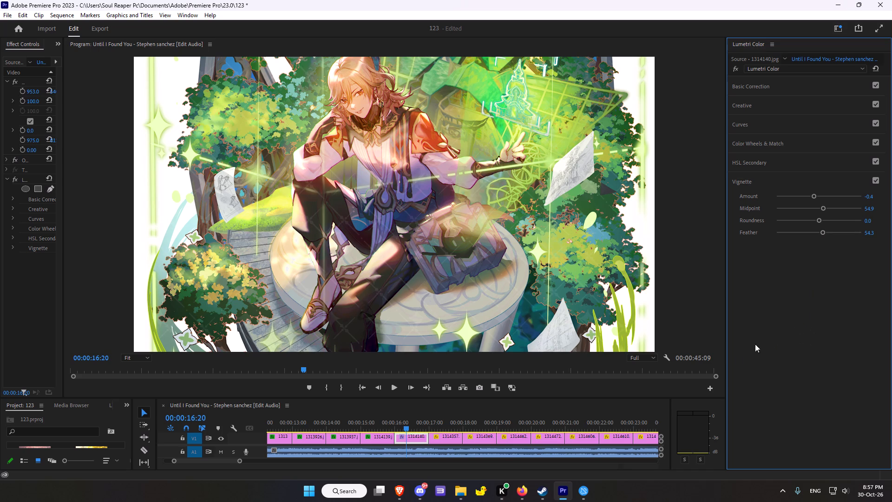
Move on to the 1314357.png clip and set its Basic Correction Temperature to -13.0, Tint to 12.0 and Saturation to 94.6.
left_click(444, 422)
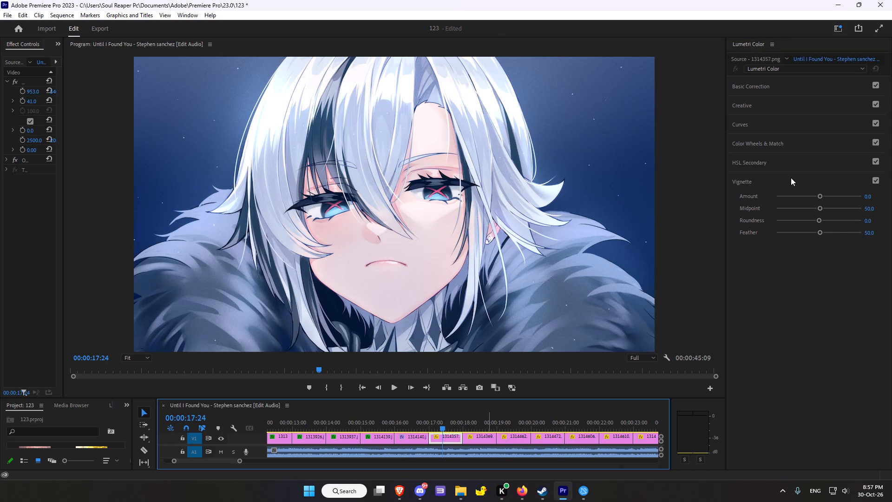
left_click(756, 88)
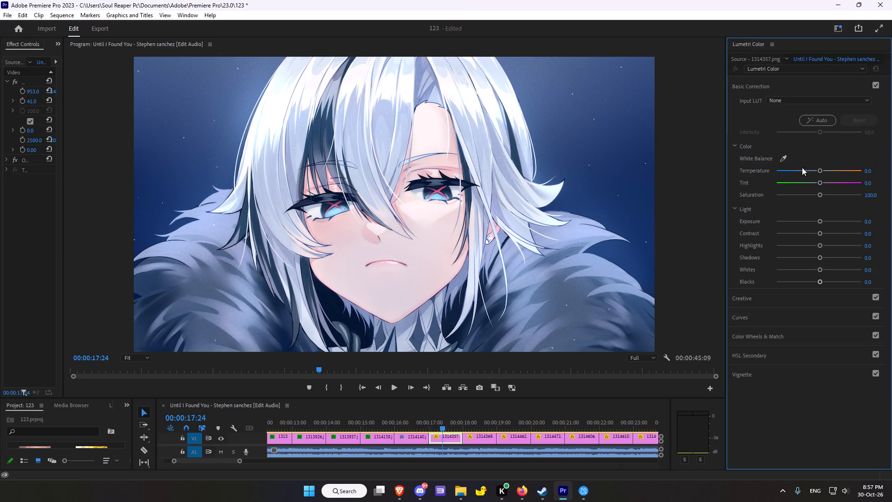
left_click_drag(818, 169, 826, 166)
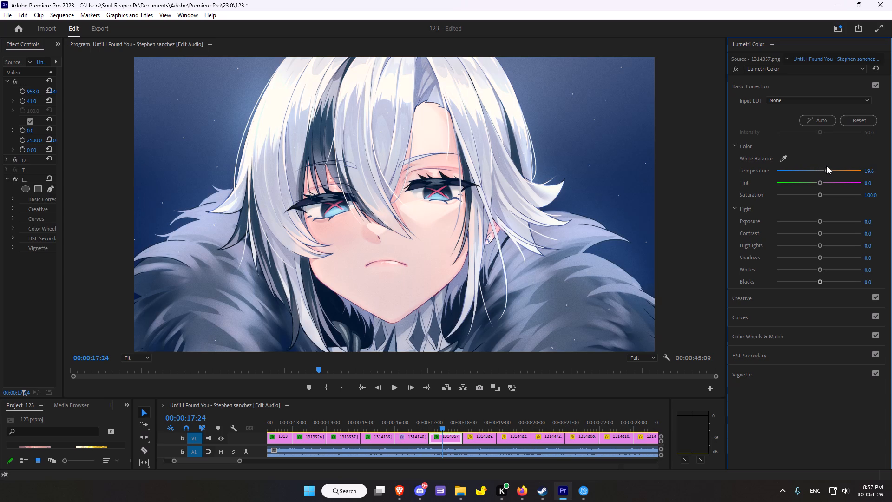
left_click_drag(826, 166, 811, 165)
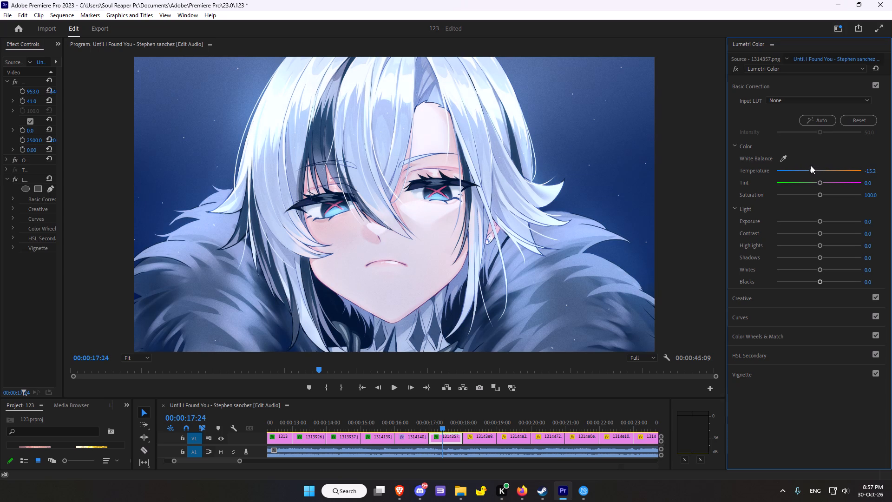
left_click_drag(811, 165, 813, 165)
left_click_drag(820, 182, 823, 179)
left_click_drag(823, 179, 823, 178)
left_click(819, 195)
Set 1314357.png's Light values: Exposure 0.0, Contrast 21.7, Highlights 14.1, Shadows -20.7 and Whites 8.7, with Blacks raised slightly.
left_click(818, 220)
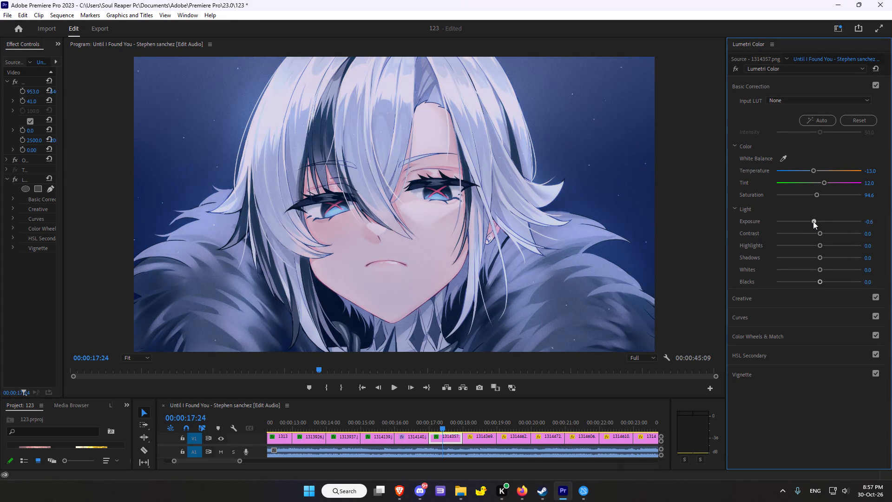
double_click(816, 218)
left_click_drag(820, 233, 823, 231)
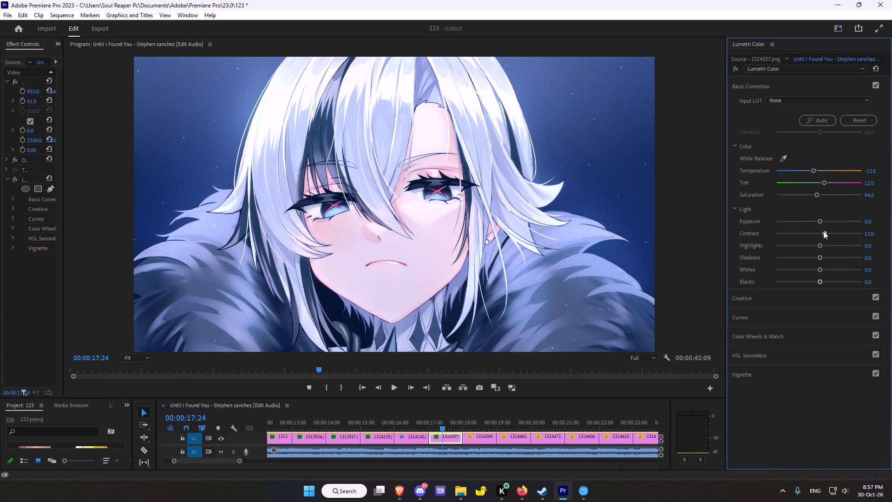
left_click_drag(823, 231, 814, 232)
left_click_drag(815, 235, 827, 233)
left_click(821, 244)
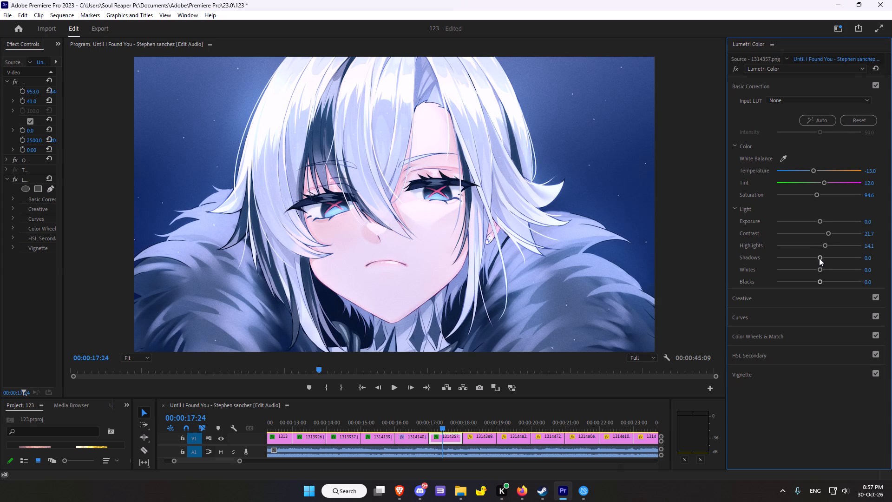
left_click_drag(819, 258, 809, 254)
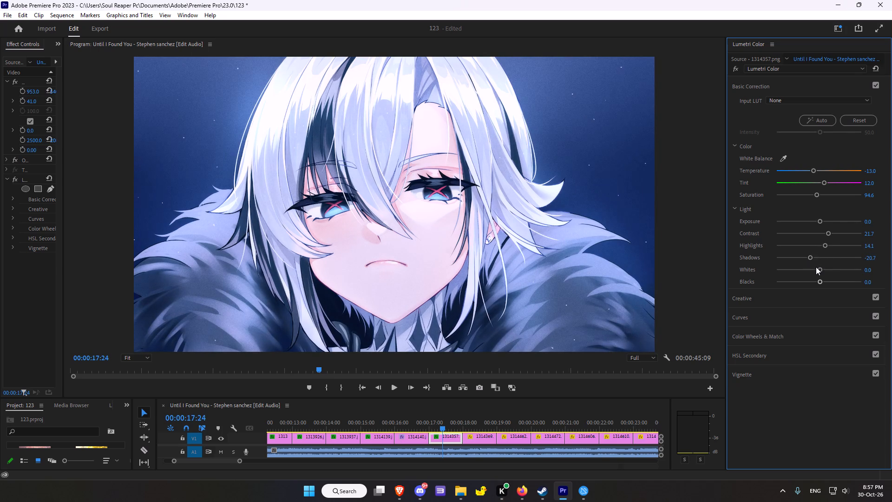
left_click(819, 267)
left_click_drag(820, 281, 825, 278)
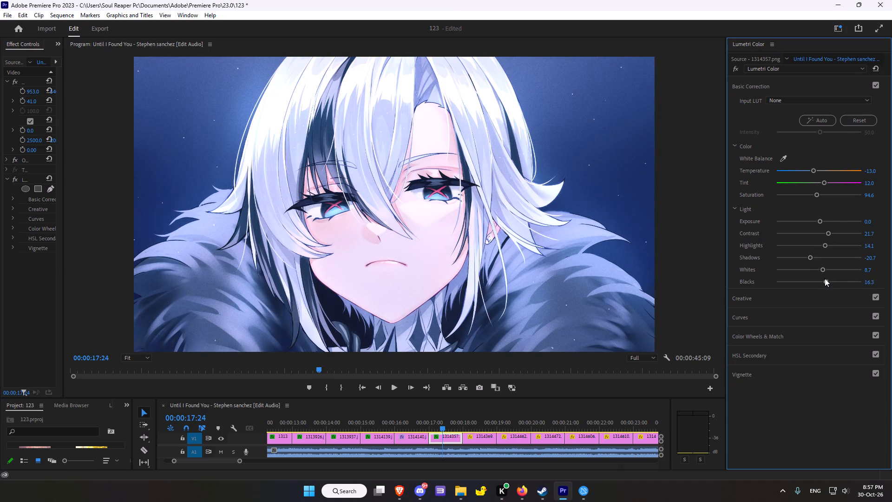
left_click_drag(825, 278, 824, 278)
Set Sharpen to 52.2 in the Creative adjustments of 1314357.png.
left_click(748, 296)
scroll(762, 289, "down", 4)
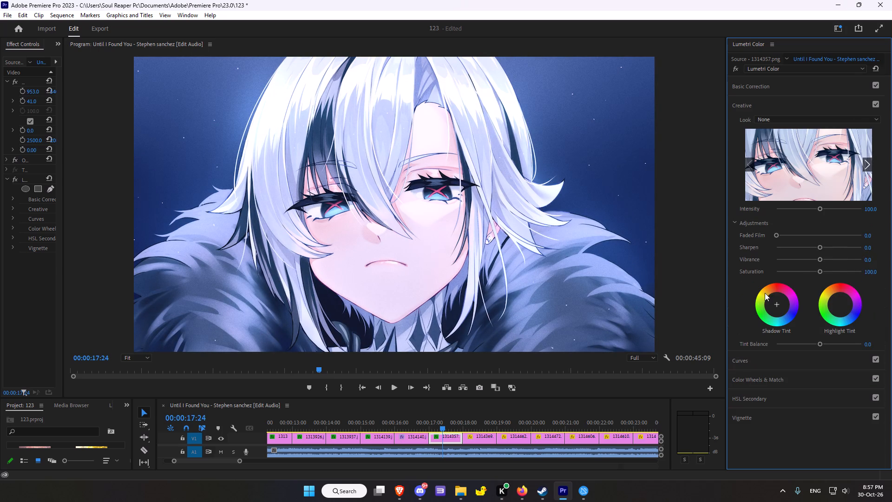
left_click_drag(822, 247, 840, 242)
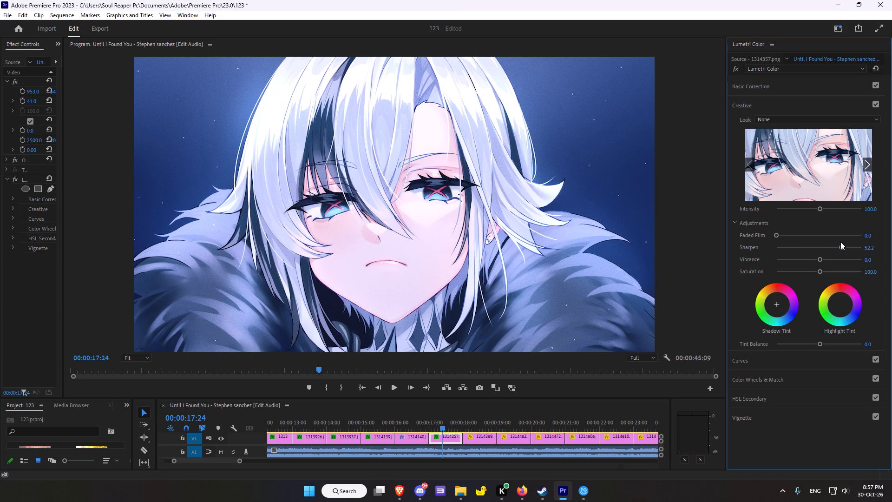
Nudge 1314357.png's Shadow Tint slightly toward yellow-orange and its Highlight Tint slightly toward blue.
scroll(799, 290, "down", 6)
left_click_drag(775, 303, 753, 283)
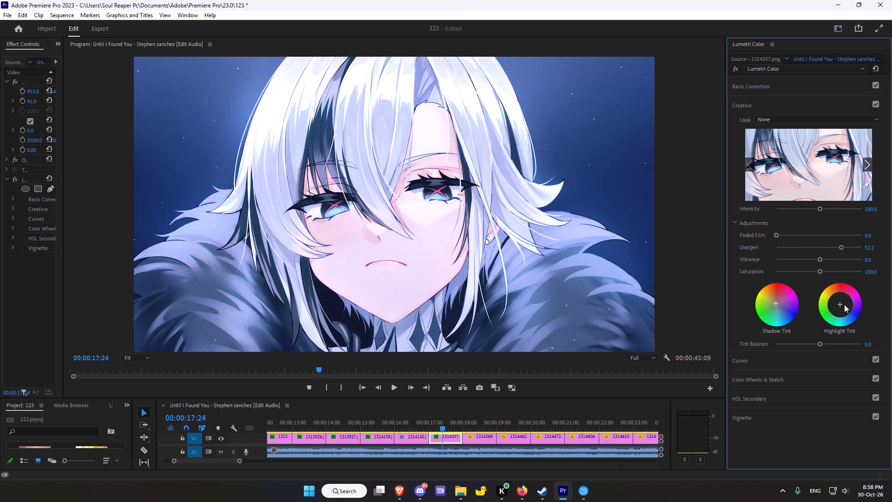
left_click_drag(840, 304, 853, 318)
Add a midtone point to 1314357.png's white RGB curve, placed slightly below the diagonal.
left_click(762, 357)
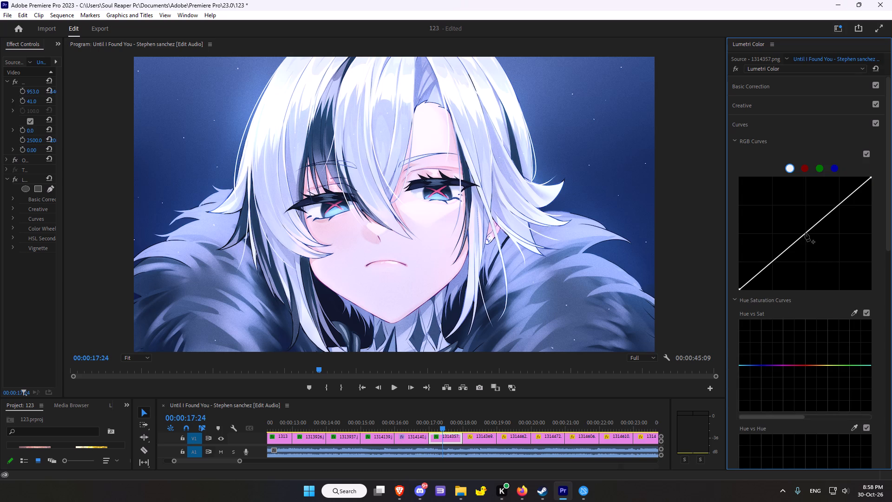
left_click(805, 233)
left_click(806, 235)
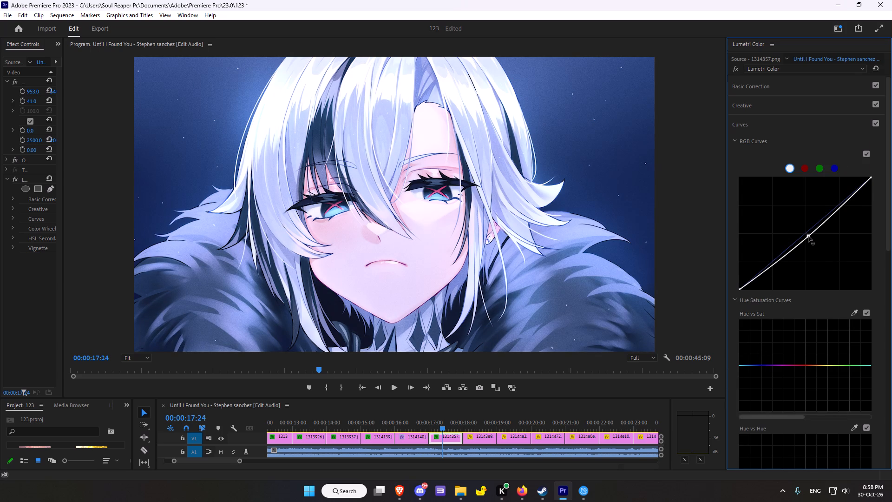
Sample the dark blue background beside the character for the Hue vs Sat curve and raise the middle blue point moderately.
scroll(795, 357, "down", 5)
left_click(854, 266)
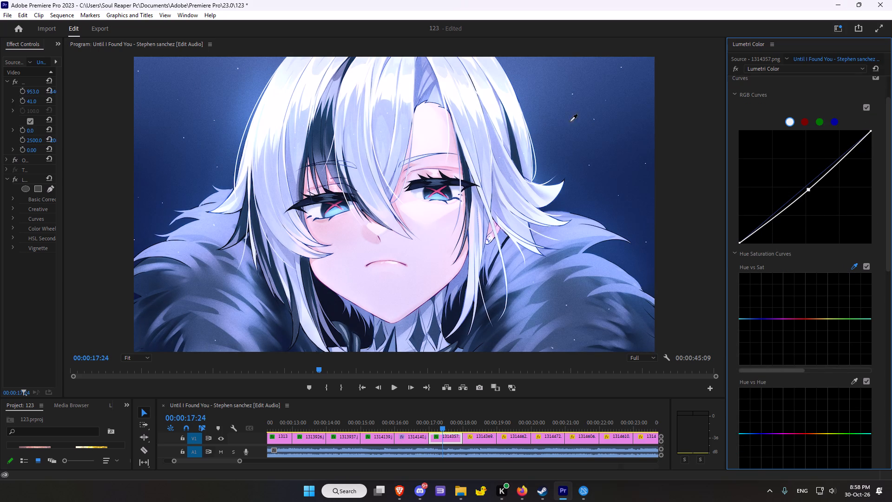
left_click(592, 171)
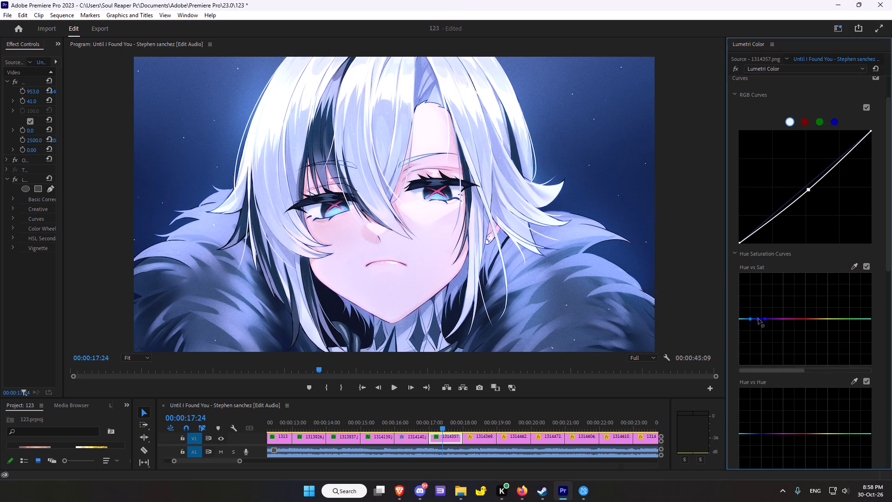
left_click_drag(758, 320, 756, 304)
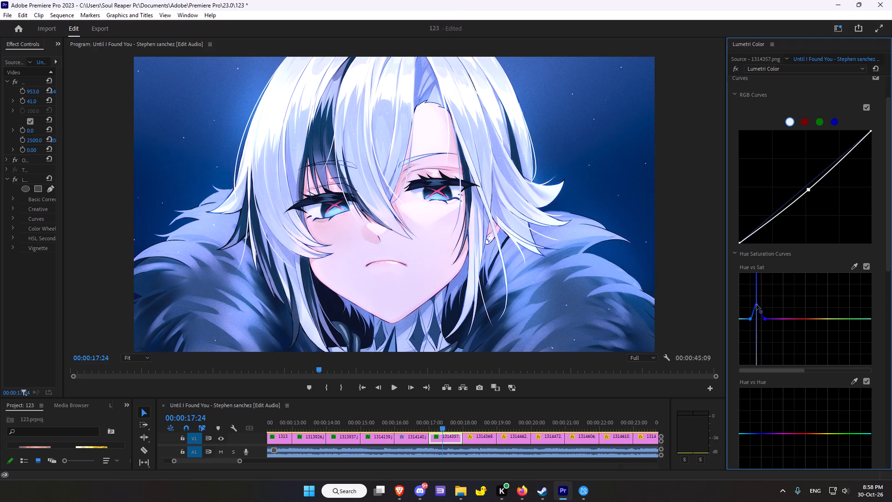
left_click_drag(756, 304, 758, 309)
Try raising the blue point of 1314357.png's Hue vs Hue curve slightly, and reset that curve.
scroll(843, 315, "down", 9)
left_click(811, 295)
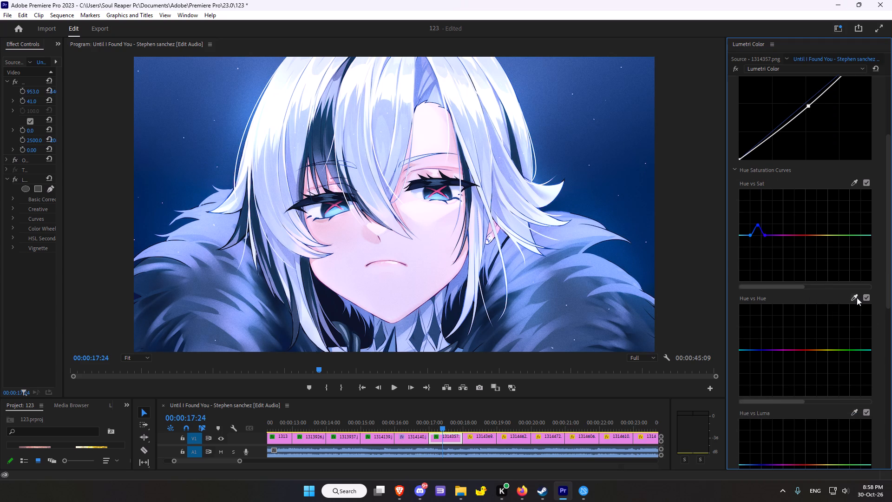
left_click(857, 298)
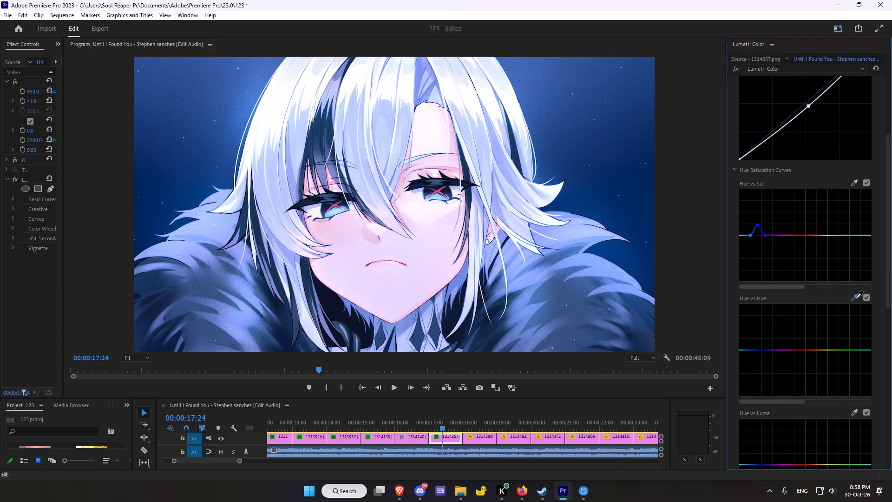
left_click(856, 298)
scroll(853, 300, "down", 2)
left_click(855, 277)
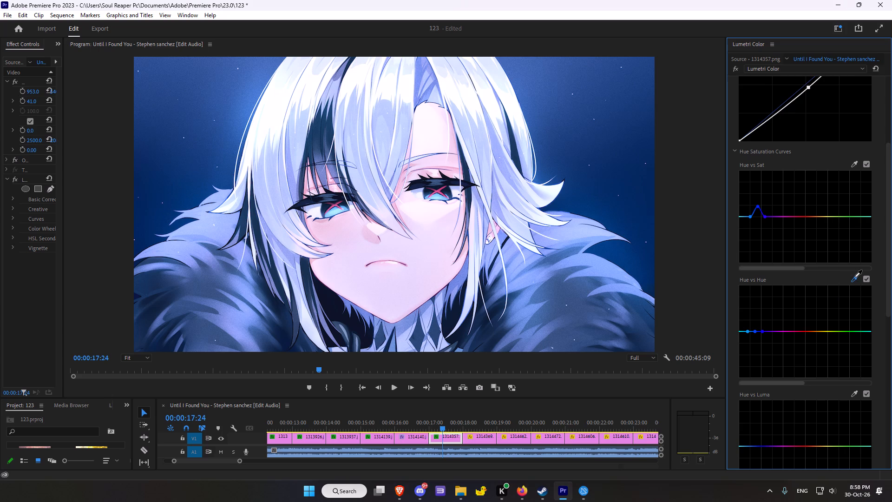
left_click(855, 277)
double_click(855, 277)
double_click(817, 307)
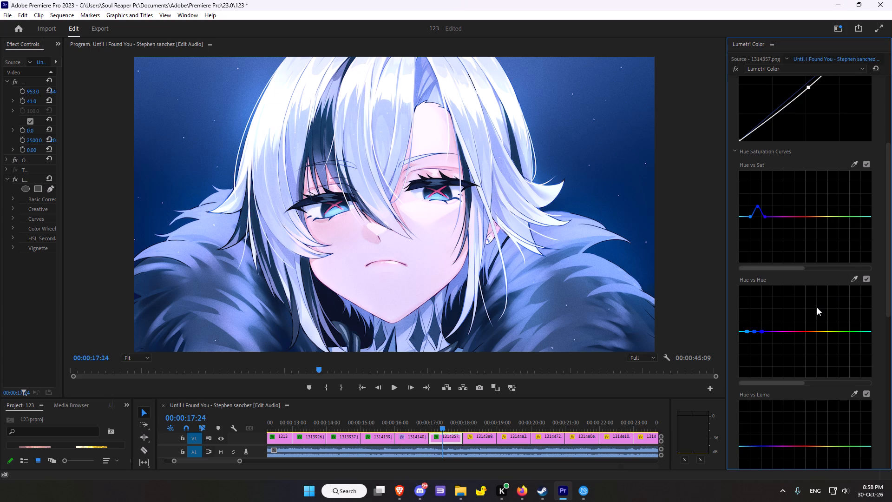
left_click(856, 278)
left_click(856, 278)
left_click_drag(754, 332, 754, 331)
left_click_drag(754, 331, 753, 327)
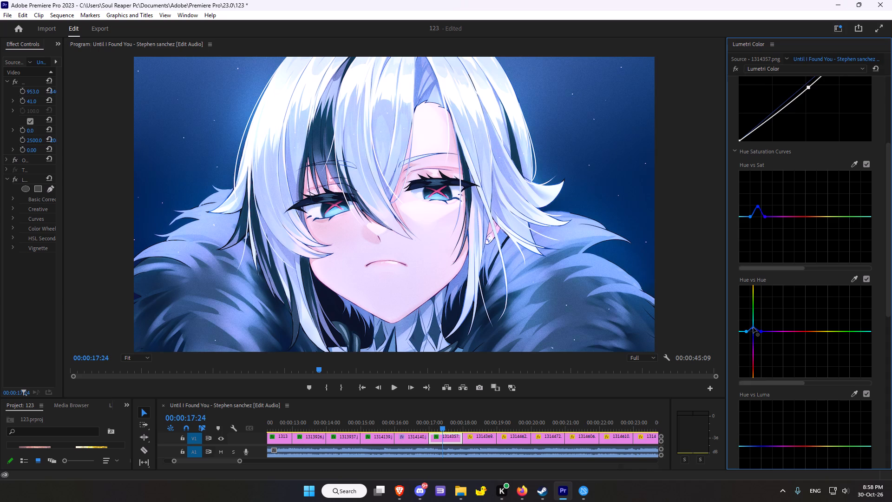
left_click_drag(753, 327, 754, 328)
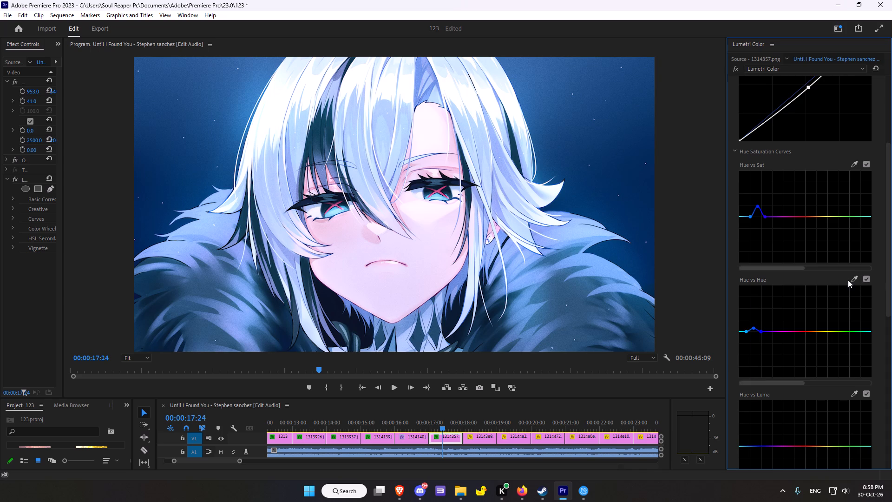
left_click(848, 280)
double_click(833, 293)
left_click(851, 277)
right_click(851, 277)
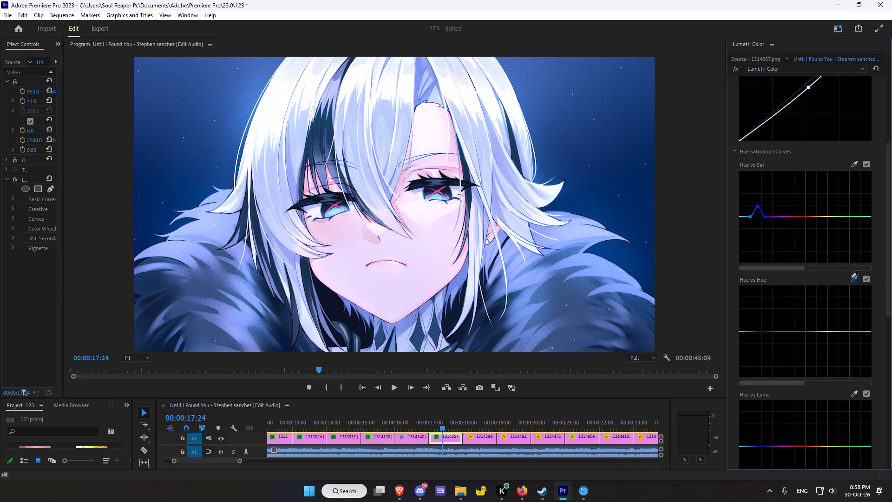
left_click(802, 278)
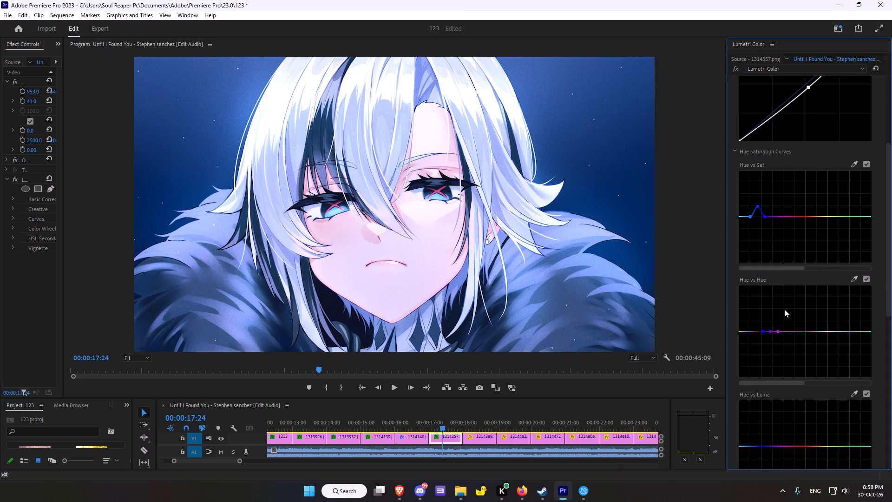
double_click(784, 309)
Sample the red cross in the character's eye for the Hue vs Sat curve and raise the middle red-pink point strongly.
left_click(854, 165)
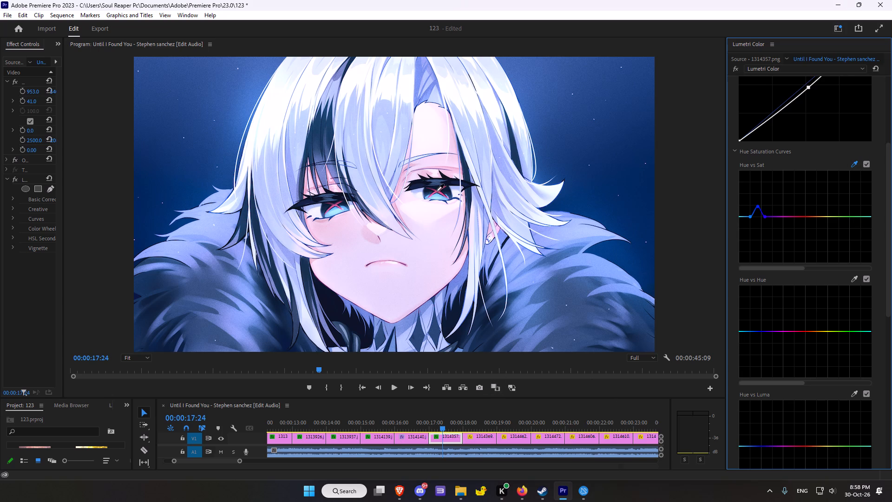
left_click(437, 190)
left_click_drag(798, 217, 798, 206)
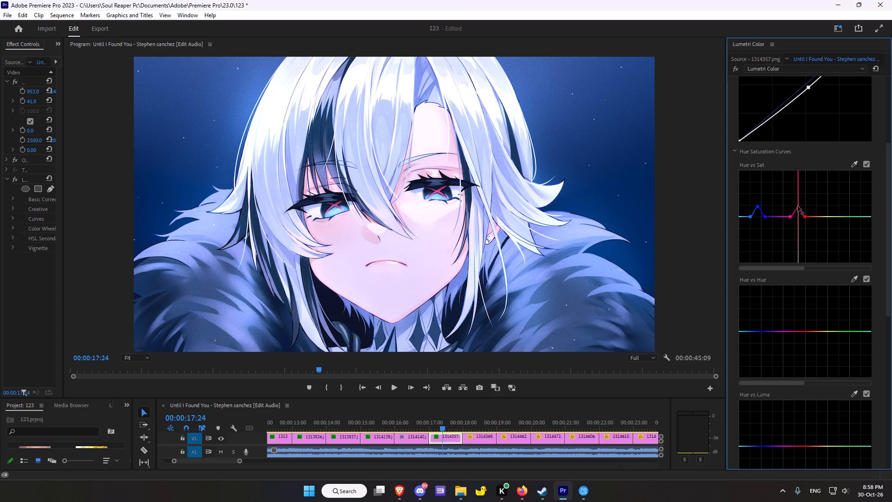
left_click_drag(798, 206, 794, 182)
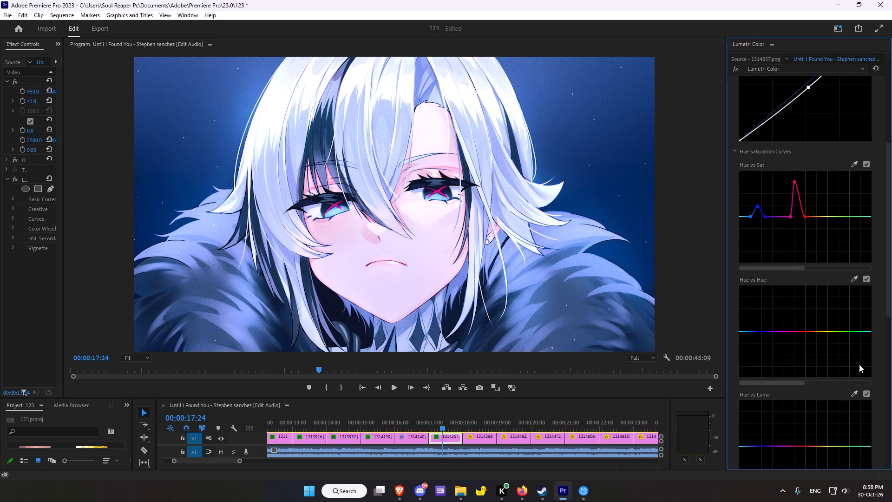
Switch the Lumetri Color effect on 1314357.png off and back on to compare the graded and ungraded image.
scroll(777, 306, "down", 6)
scroll(779, 304, "up", 5)
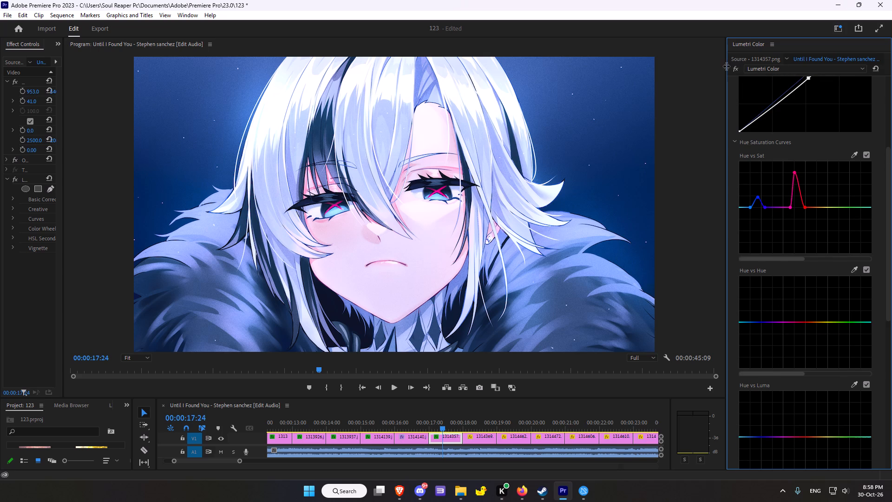
left_click(738, 67)
left_click(738, 67)
left_click(738, 69)
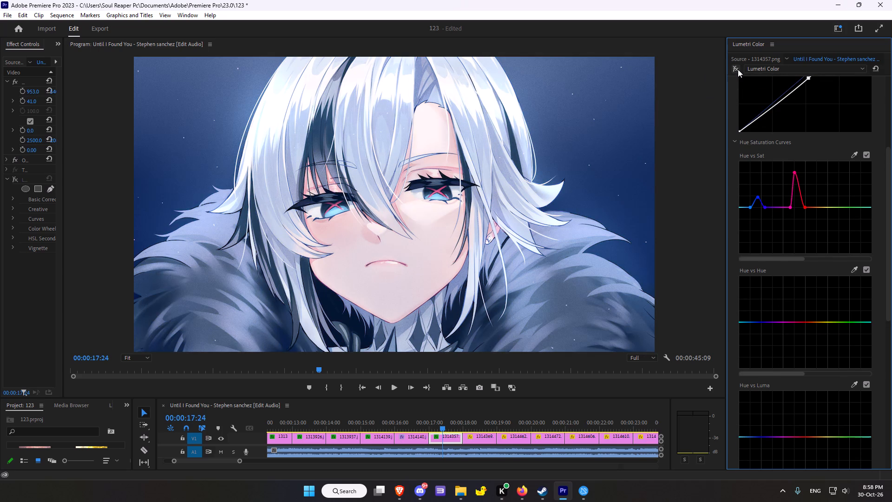
left_click(738, 69)
Sample the dark blue background for the Sat vs Sat curve of 1314357.png and raise the middle point slightly.
scroll(824, 354, "down", 5)
scroll(815, 310, "down", 2)
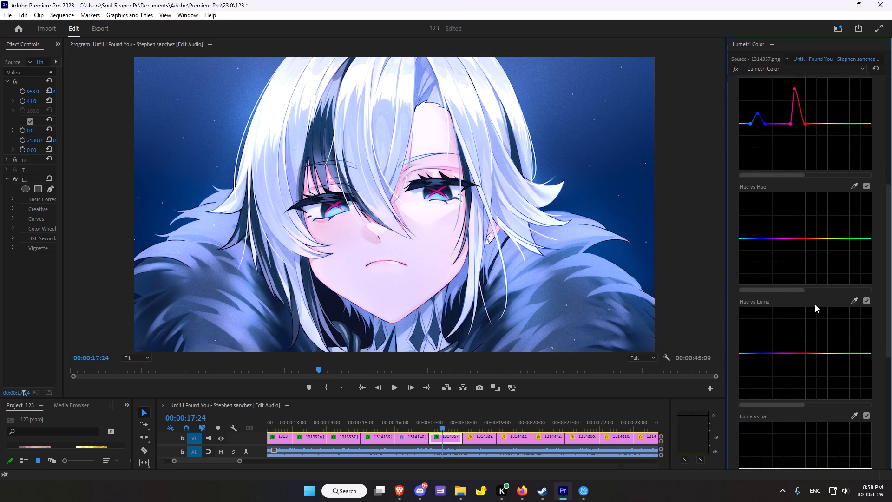
scroll(815, 304, "down", 20)
scroll(815, 304, "down", 14)
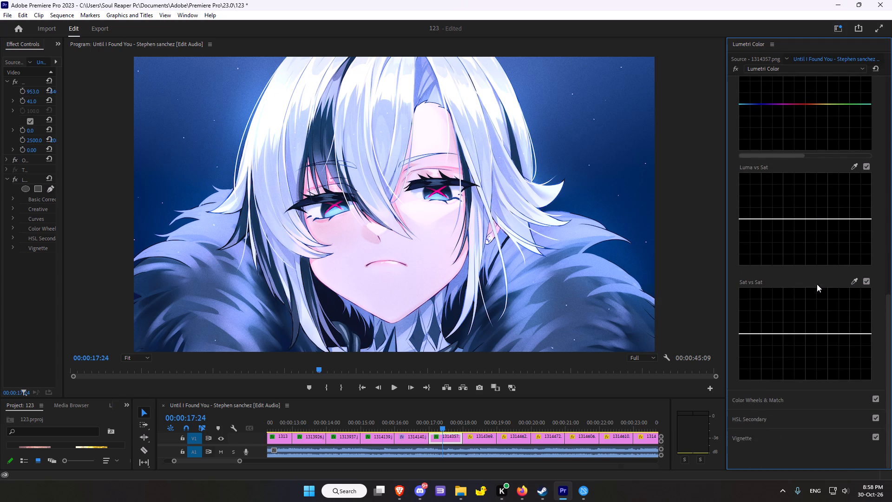
scroll(832, 308, "down", 6)
left_click(854, 280)
left_click(629, 147)
left_click_drag(773, 333, 773, 322)
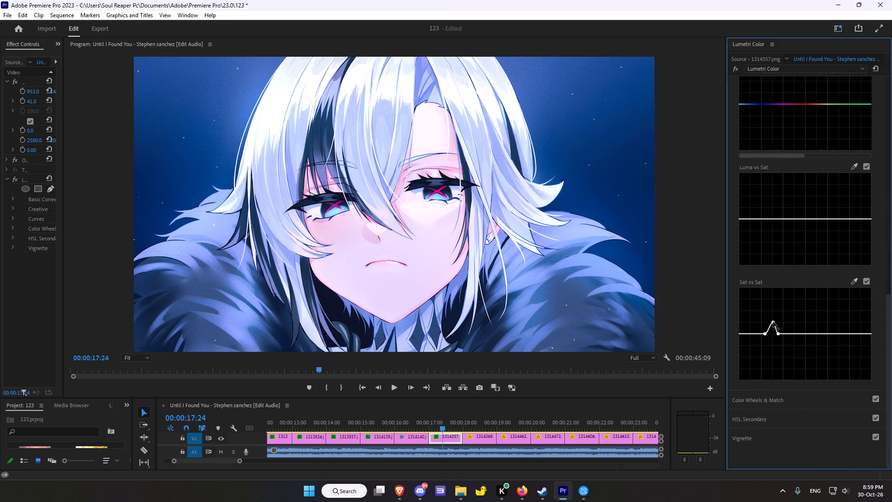
left_click_drag(773, 322, 771, 329)
left_click_drag(771, 329, 772, 324)
left_click_drag(772, 324, 771, 327)
Set 1314357.png's vignette Amount to -0.8, Midpoint to 39.1 and Roundness to 16.3.
scroll(816, 335, "down", 7)
left_click(745, 436)
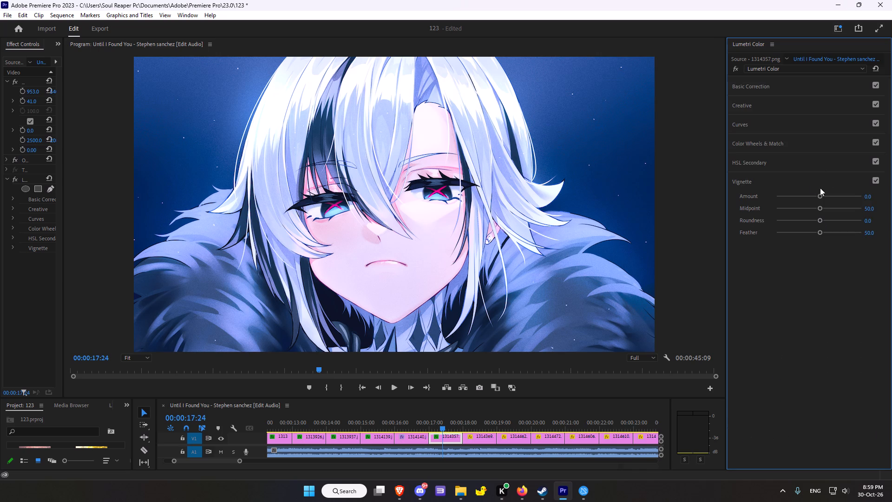
left_click_drag(819, 196, 813, 196)
left_click_drag(813, 196, 808, 197)
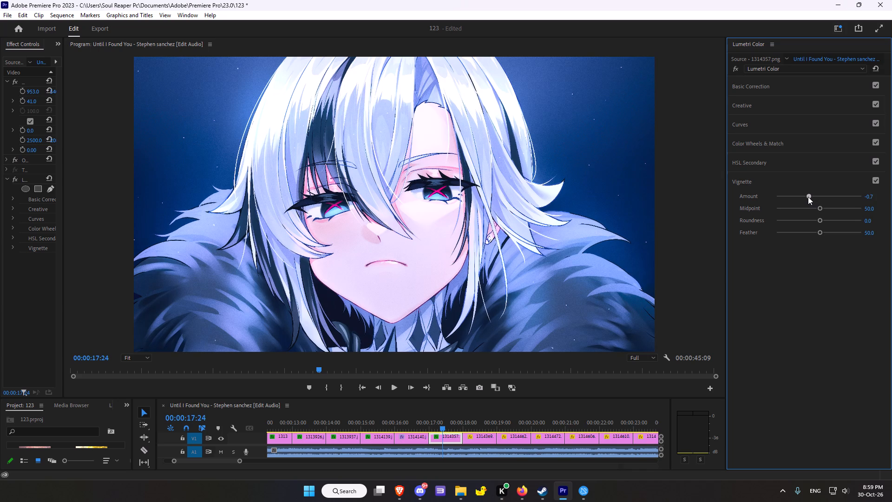
left_click_drag(808, 197, 807, 197)
left_click_drag(820, 208, 809, 209)
left_click_drag(821, 218, 824, 217)
left_click_drag(824, 217, 825, 218)
Adjust the vignette Feather of 1314357.png across soft and hard settings, settling on 26.1.
left_click_drag(819, 231, 807, 231)
left_click_drag(807, 231, 807, 230)
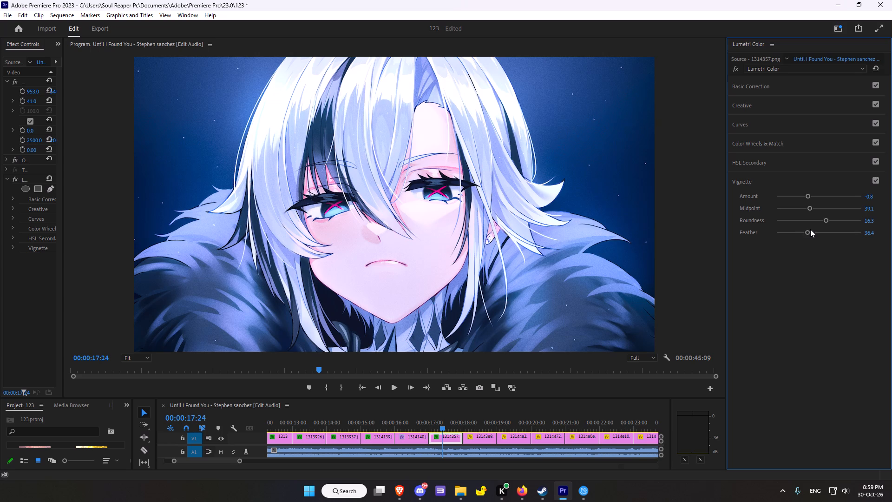
left_click_drag(807, 231, 866, 224)
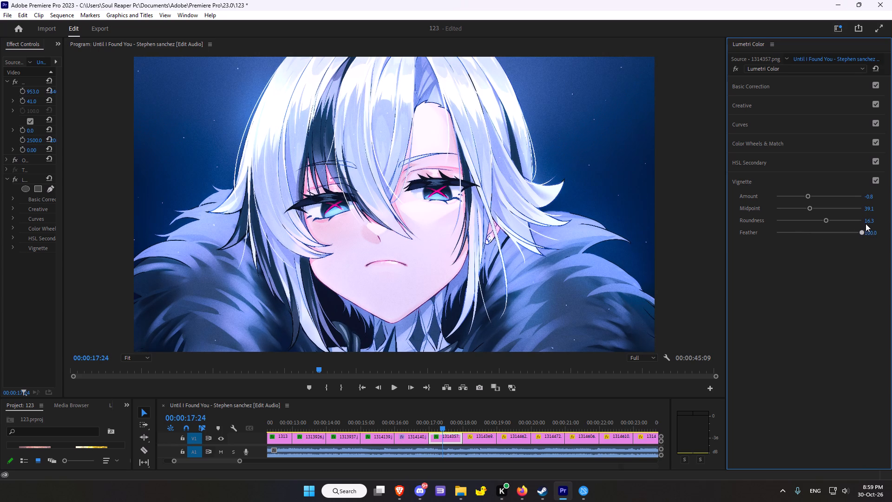
left_click_drag(866, 224, 787, 221)
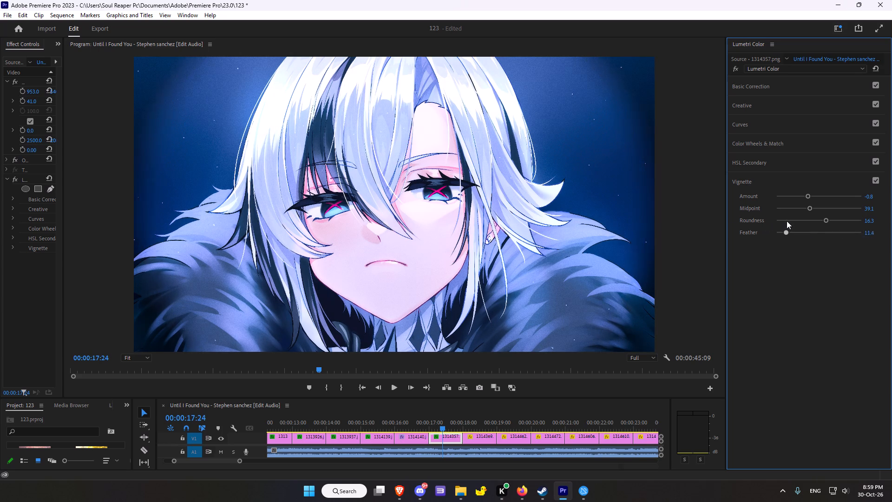
left_click_drag(787, 221, 833, 219)
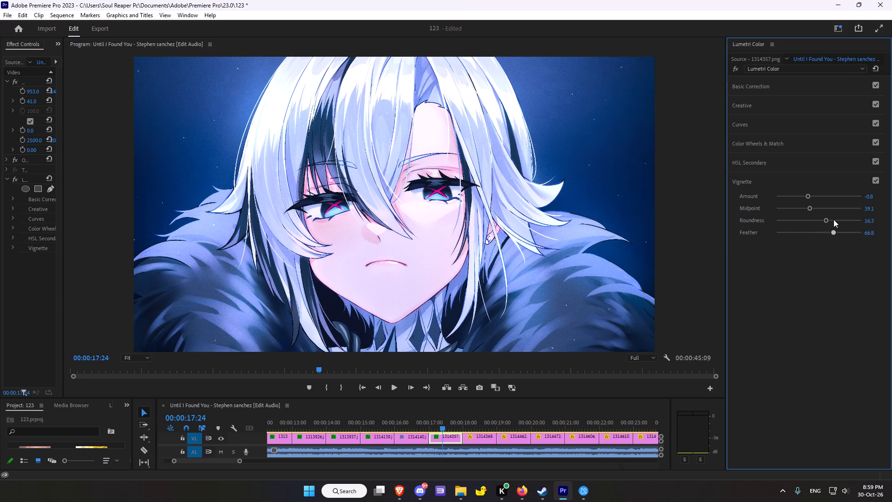
left_click_drag(833, 219, 794, 219)
left_click_drag(794, 219, 798, 218)
left_click(806, 308)
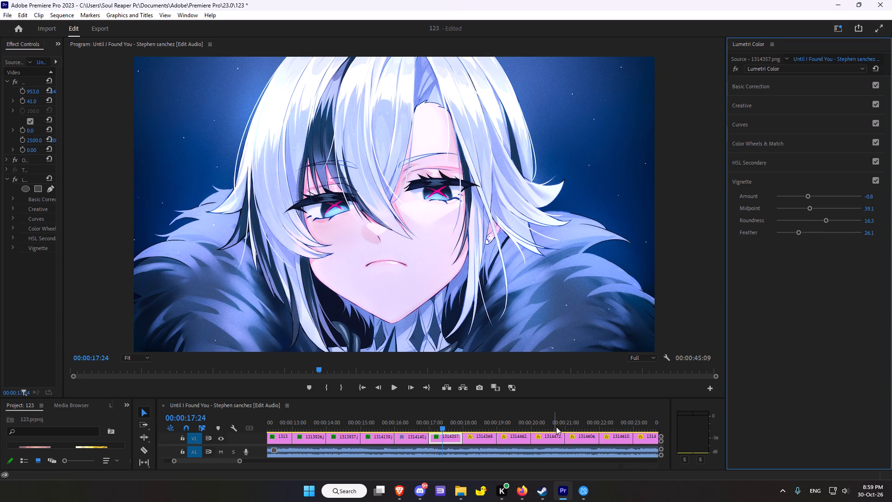
Look through the sequence up to its last clip to examine which image clips still need grading.
scroll(536, 292, "down", 19)
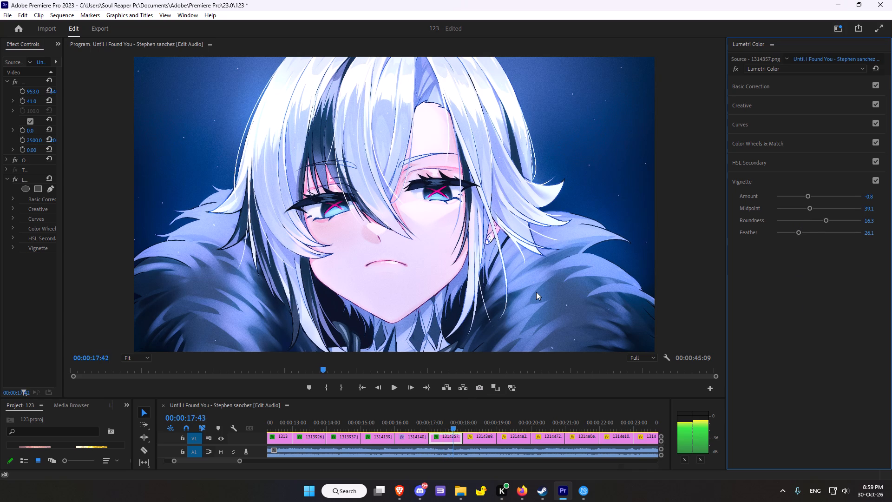
scroll(536, 292, "down", 20)
scroll(536, 292, "down", 12)
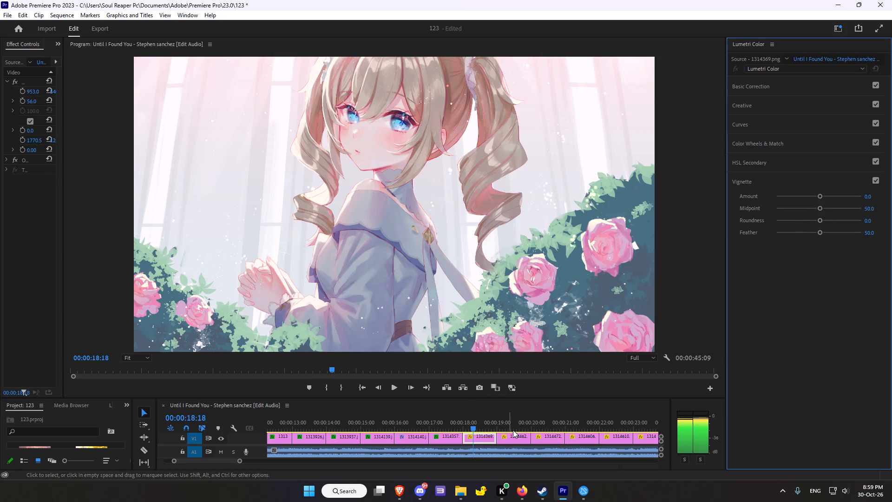
scroll(514, 429, "down", 20)
scroll(514, 429, "down", 20)
scroll(514, 429, "down", 10)
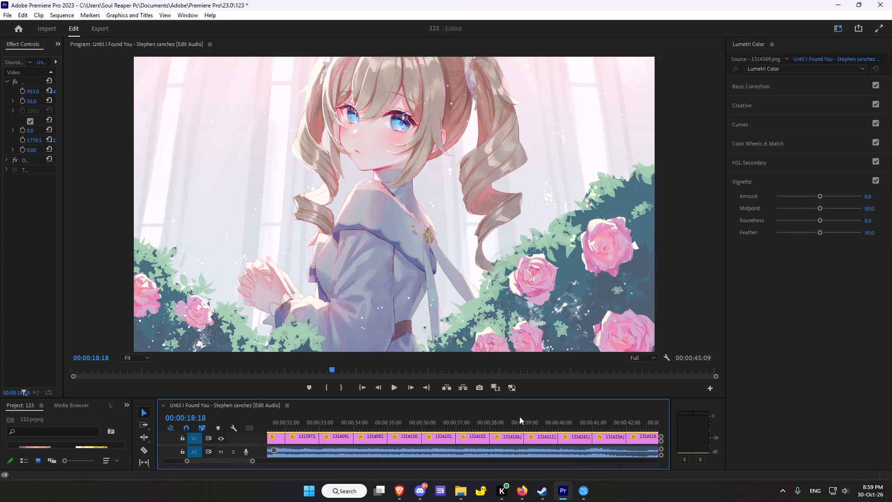
scroll(519, 417, "down", 17)
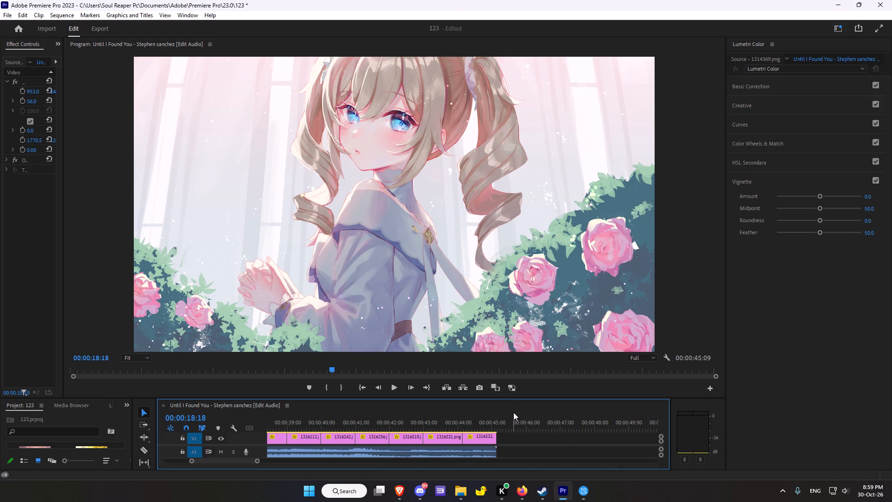
scroll(513, 412, "up", 18)
scroll(512, 410, "up", 6)
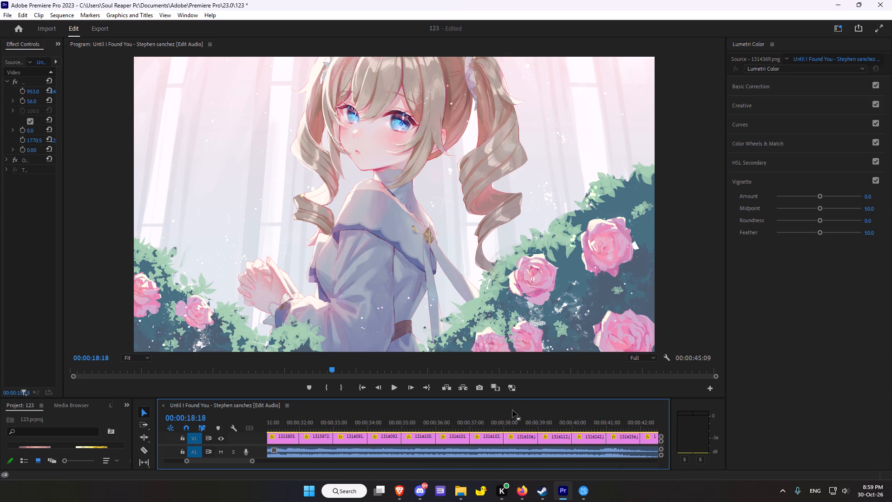
scroll(502, 418, "up", 20)
scroll(502, 418, "up", 10)
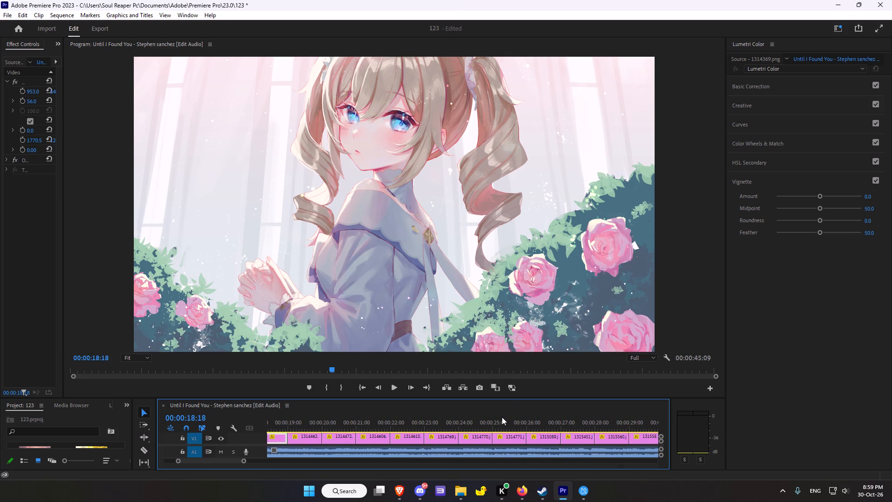
Place the playhead at 00:00:18:32 on the 1314369.png clip, making it the target for Lumetri Color.
scroll(502, 417, "up", 11)
left_click(408, 422)
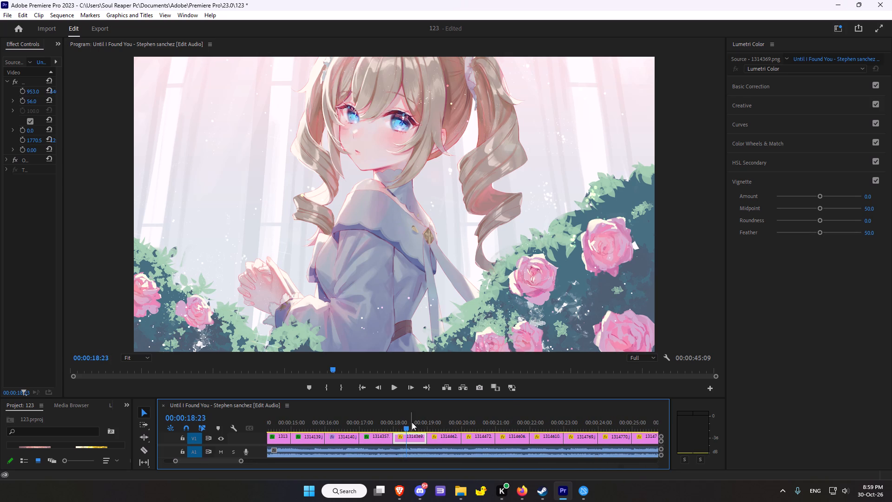
left_click(414, 423)
left_click(739, 73)
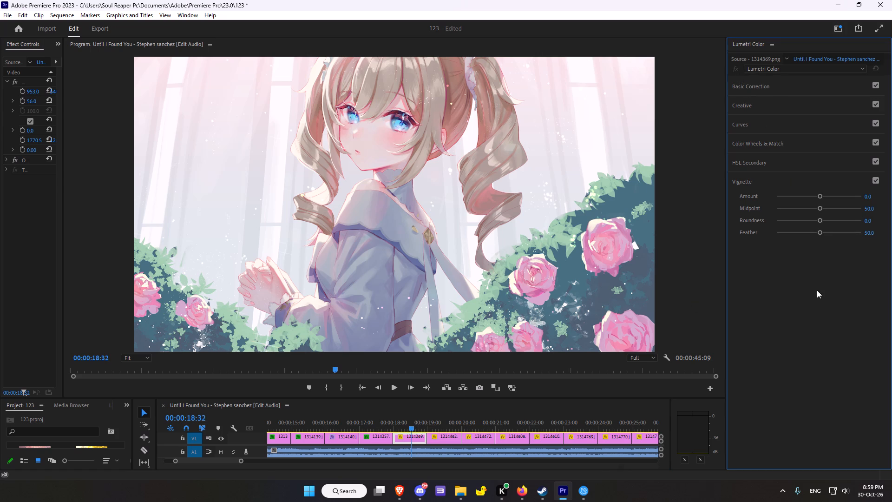
Switch to Firefox and open the adda247 shortcut for the SSC CGL 2027 Nirmaan Foundation batch.
left_click(525, 497)
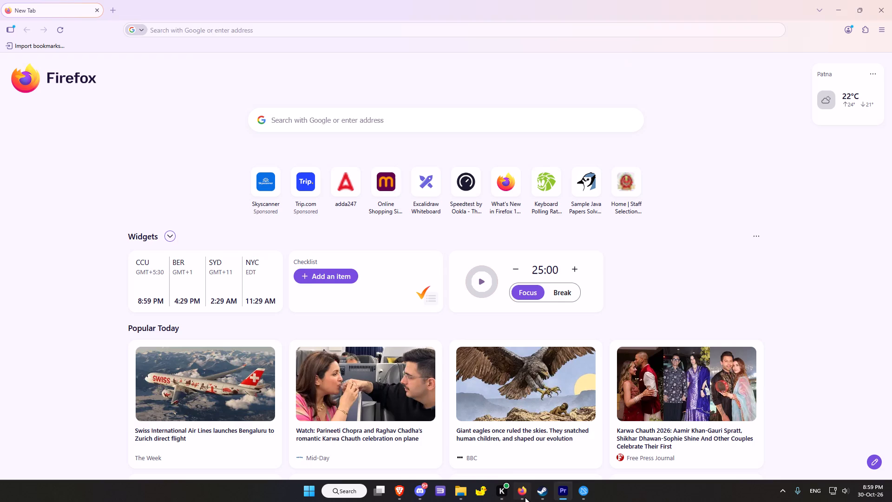
left_click(350, 192)
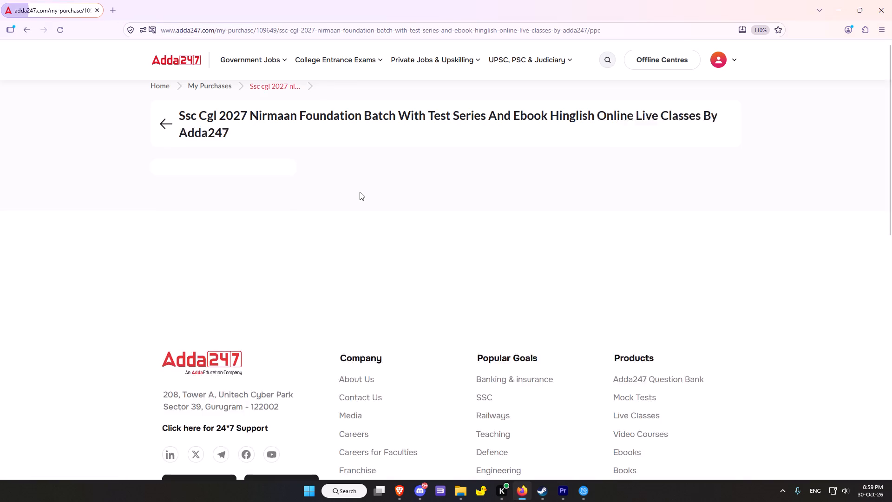
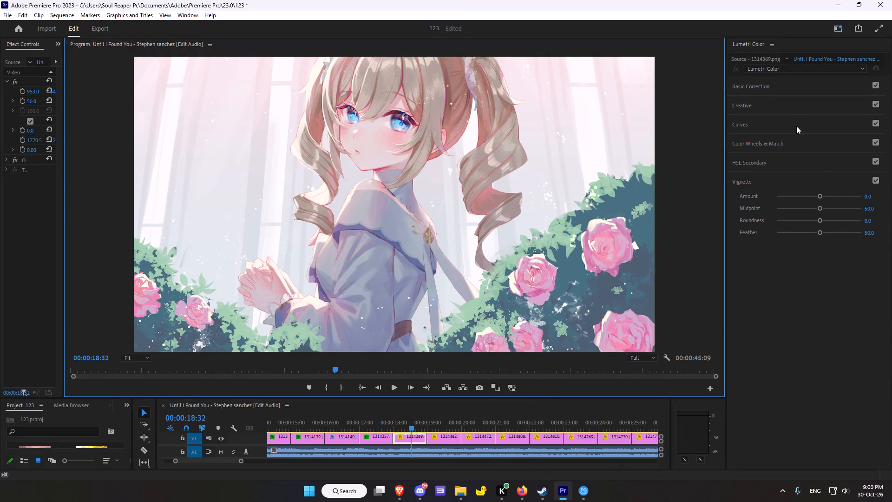
Cool the 1314369.png clip to Temperature -3.3 in Basic Correction, trying a Tint shift and resetting it to 0.
left_click(756, 84)
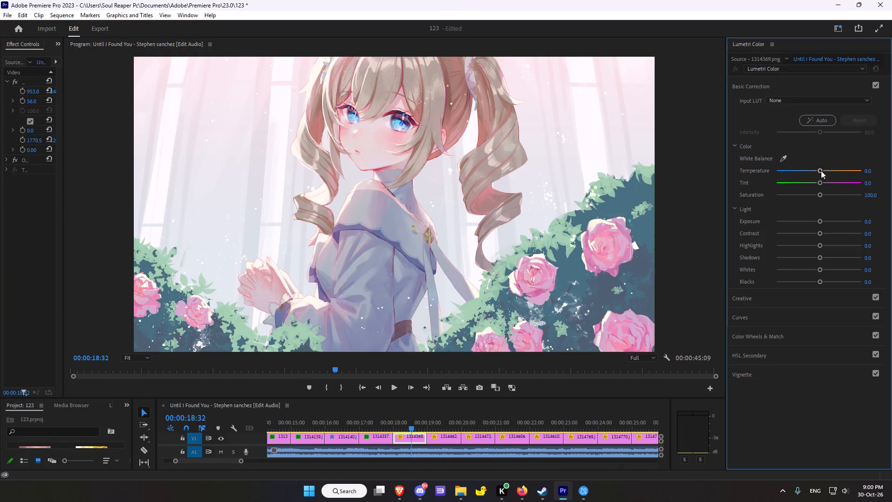
left_click_drag(821, 171, 815, 170)
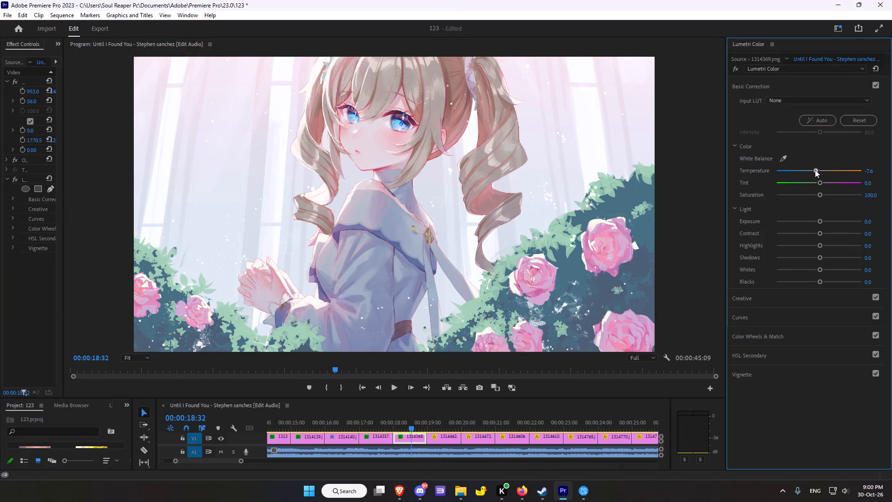
left_click_drag(815, 170, 814, 170)
left_click_drag(822, 184, 821, 183)
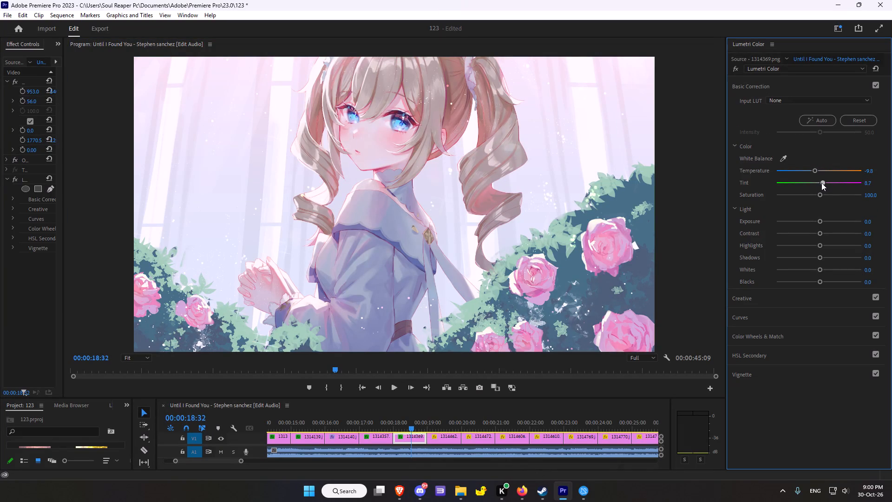
left_click_drag(821, 183, 817, 181)
double_click(817, 181)
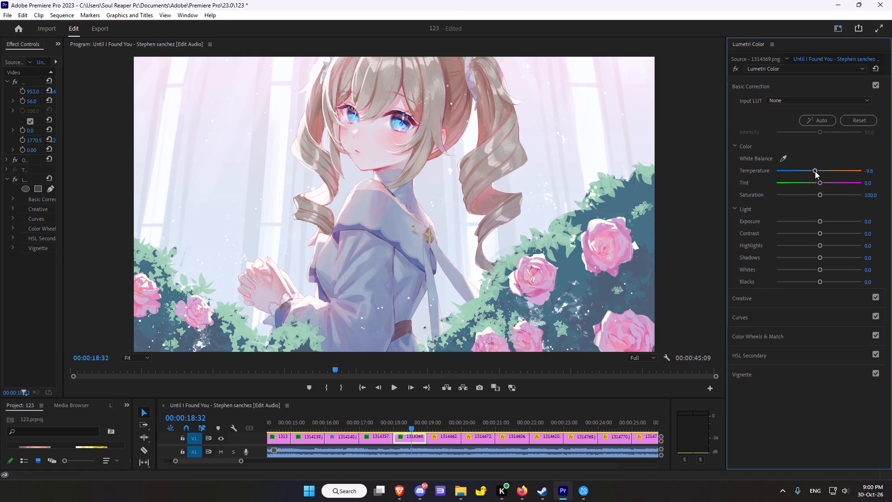
left_click(815, 171)
Set the Light values of 1314369.png to Exposure -0.3, Contrast 6.5, Highlights -2.2 and Shadows 3.3.
left_click_drag(820, 220, 816, 218)
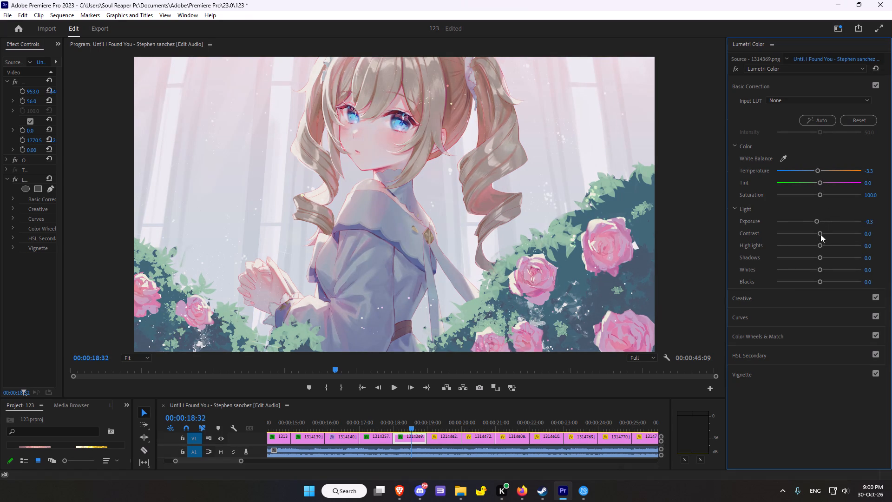
left_click(820, 234)
left_click(820, 244)
left_click(820, 256)
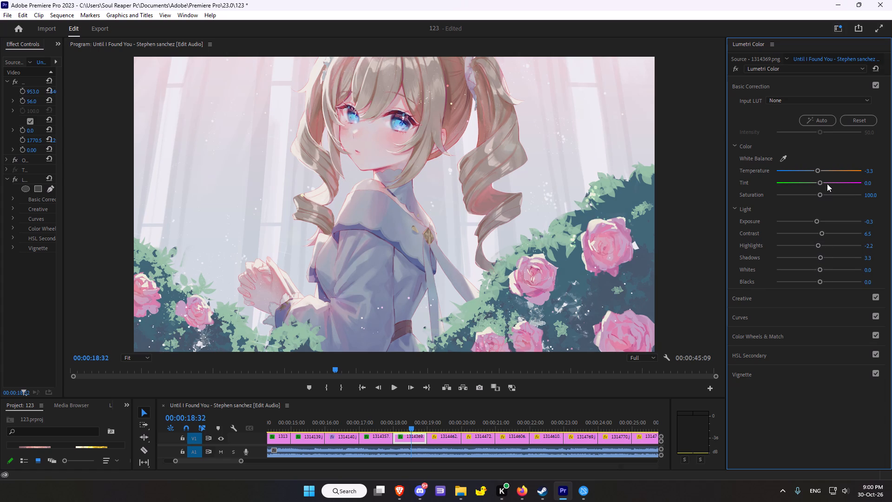
Set the Creative adjustments of 1314369.png to Sharpen 39.1, Vibrance 16.3 and Saturation 116.3.
scroll(782, 289, "down", 1)
left_click(742, 303)
scroll(780, 284, "down", 1)
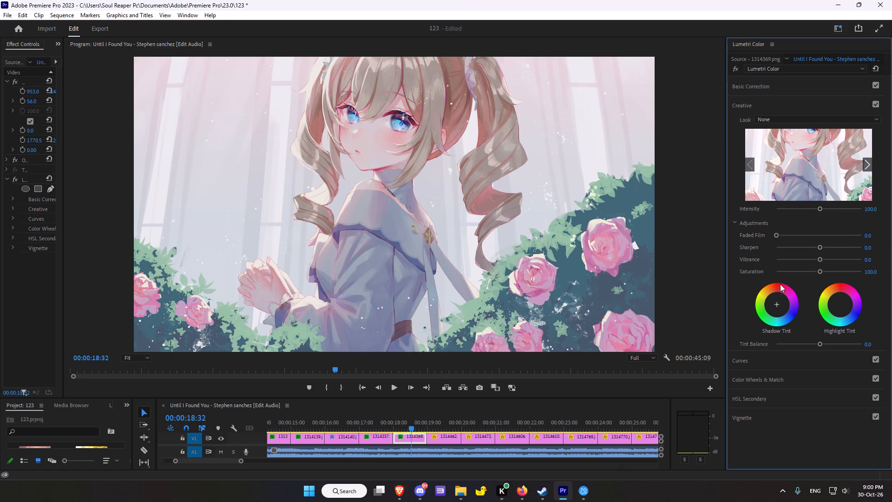
left_click_drag(821, 247, 830, 244)
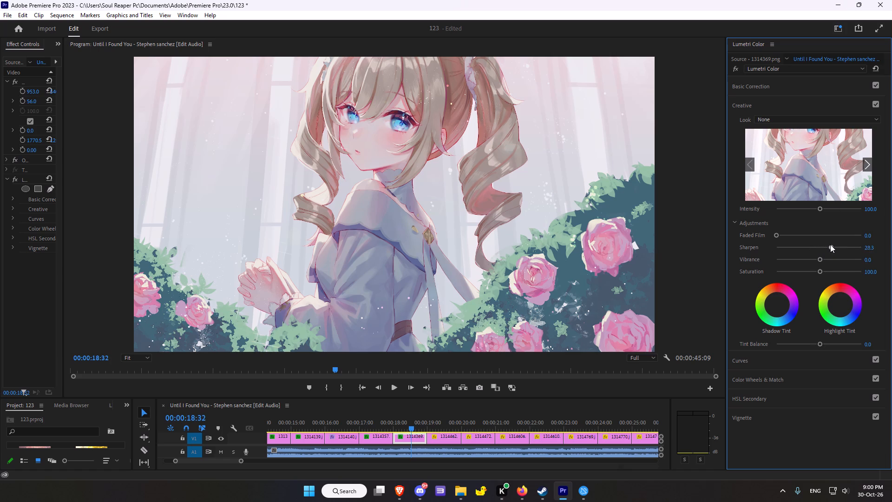
left_click_drag(830, 244, 835, 244)
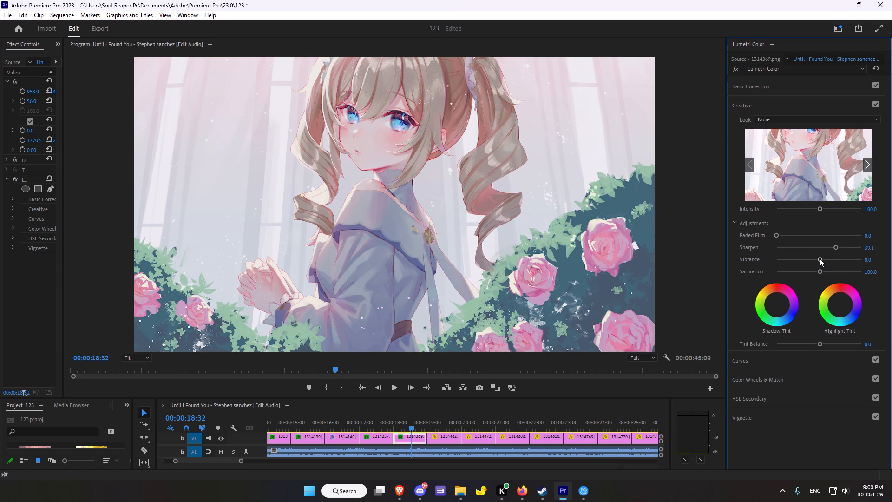
left_click_drag(820, 258, 825, 259)
left_click_drag(820, 272, 820, 272)
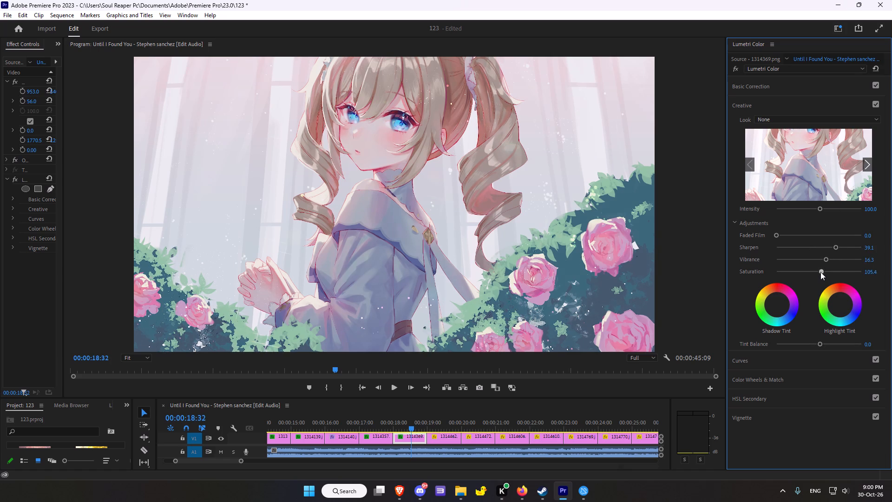
left_click_drag(820, 272, 826, 268)
left_click(826, 269)
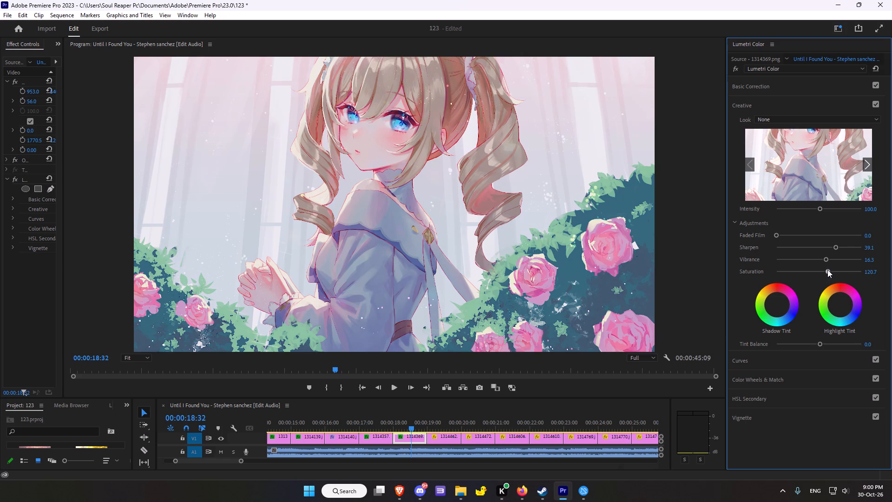
Pull the midpoint of the white RGB curve slightly down to darken the midtones of 1314369.png.
scroll(758, 361, "down", 1)
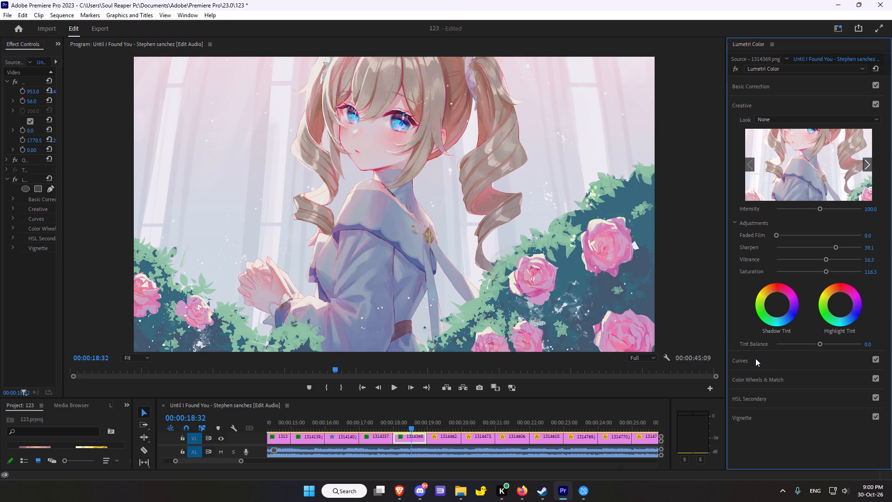
left_click(754, 359)
left_click(805, 233)
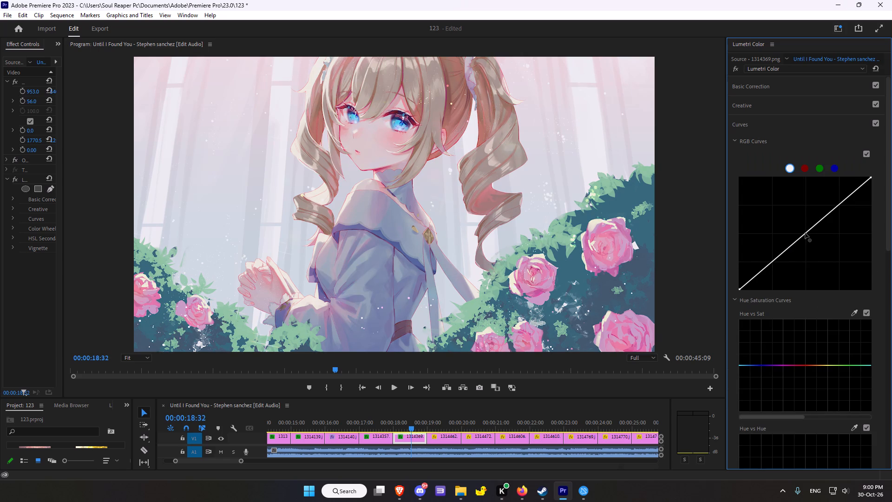
left_click(805, 233)
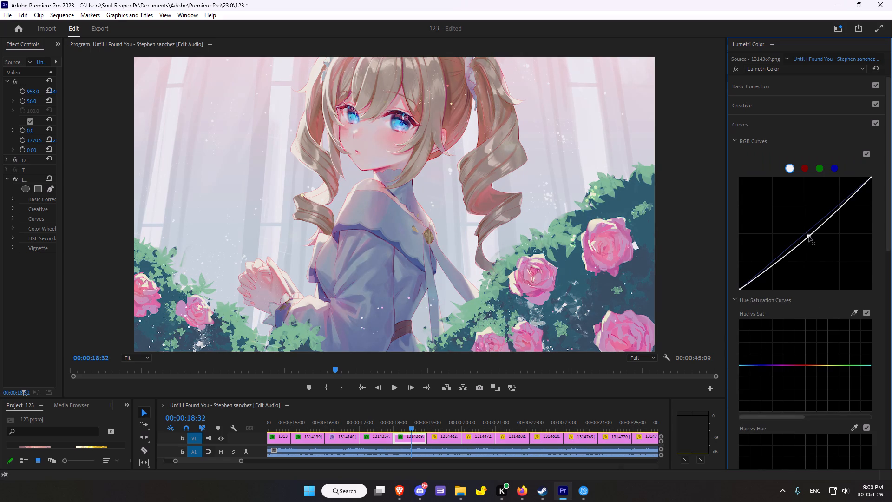
Sample the pink rose for the Hue vs Sat curve and raise its point to boost the pink saturation.
left_click(852, 312)
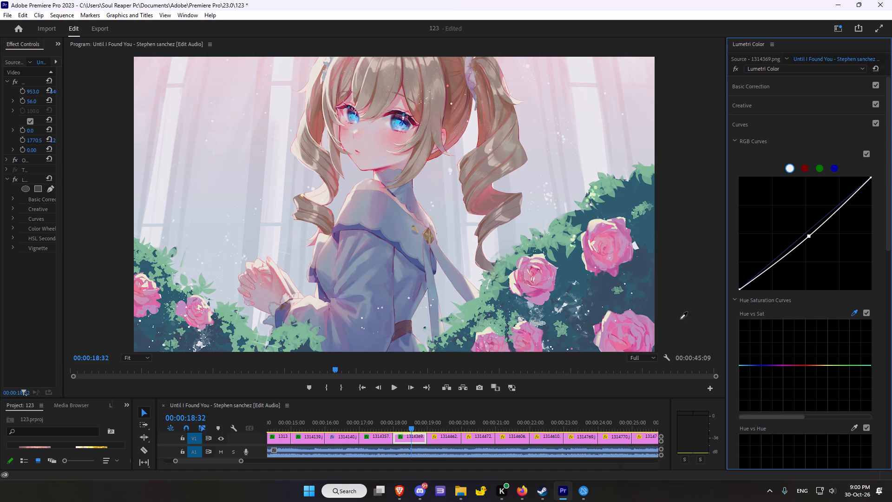
left_click(537, 273)
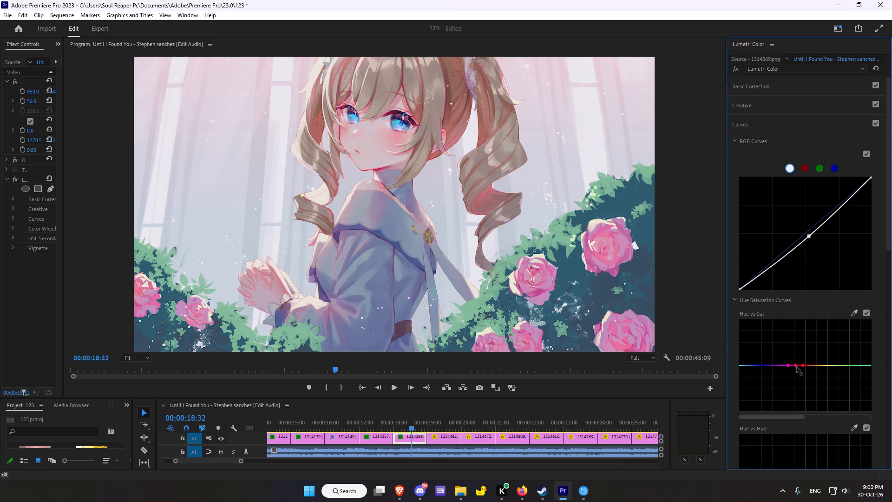
left_click_drag(797, 367, 795, 354)
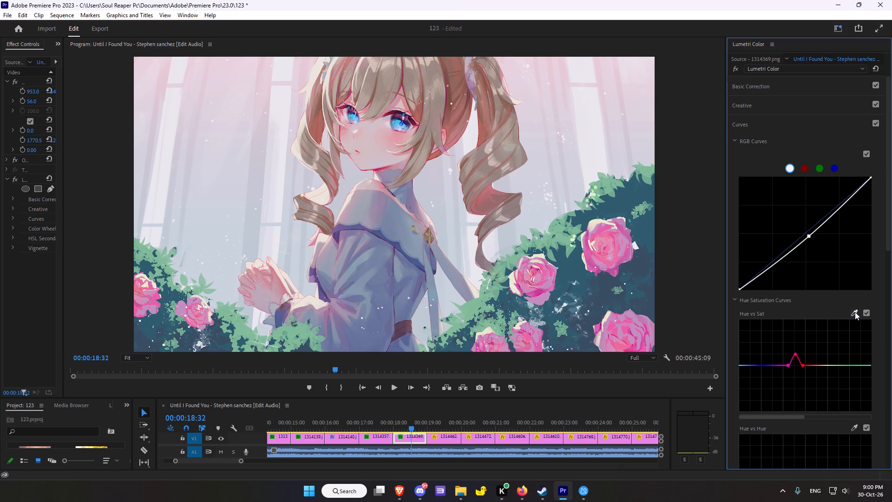
Sample the character's blue eye for the Hue vs Sat curve and raise its point to boost the blue saturation.
left_click(855, 312)
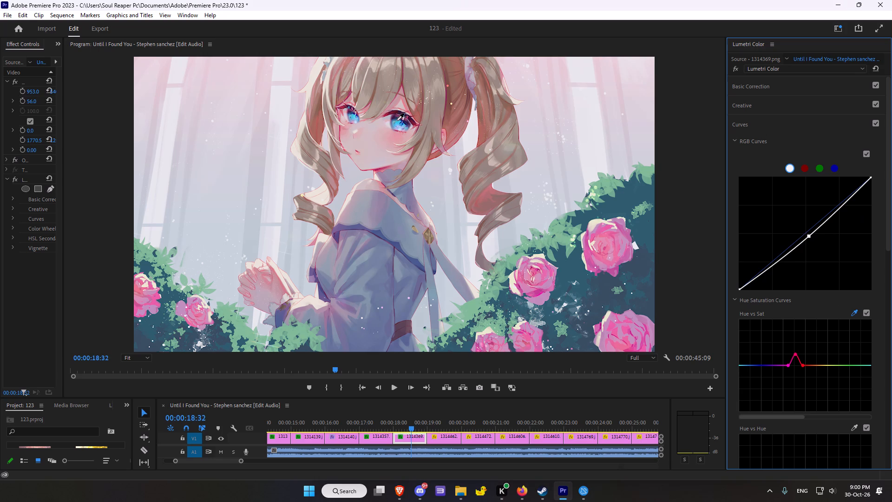
left_click(399, 122)
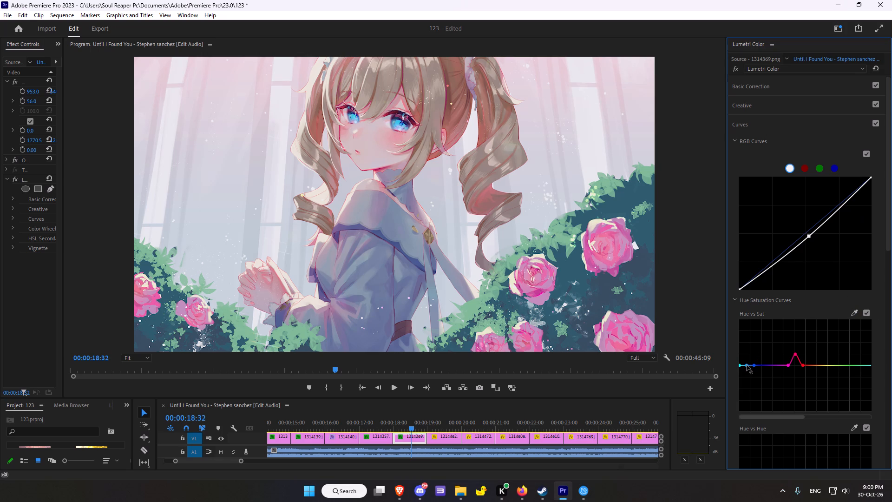
left_click_drag(747, 365, 747, 348)
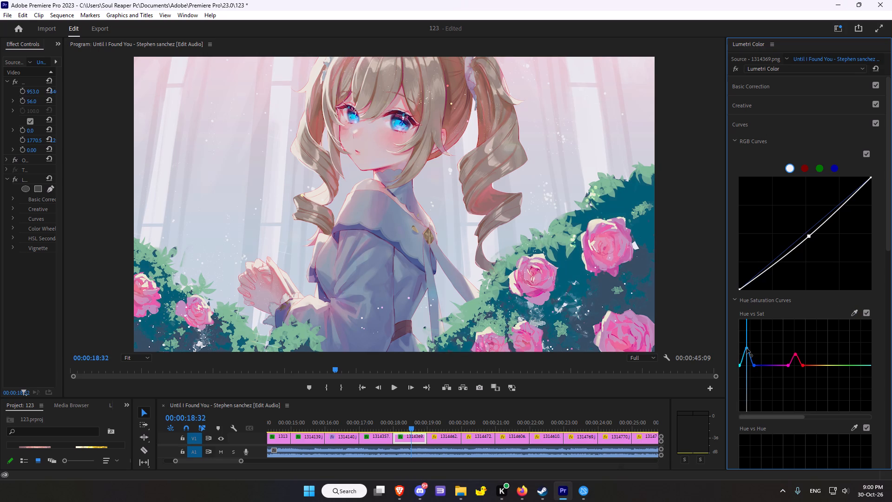
left_click_drag(747, 348, 746, 347)
left_click_drag(746, 347, 746, 346)
Give 1314369.png a vignette with Amount -1.5, Midpoint 57.6, Roundness -25.0 and Feather 26.6.
scroll(824, 345, "down", 2)
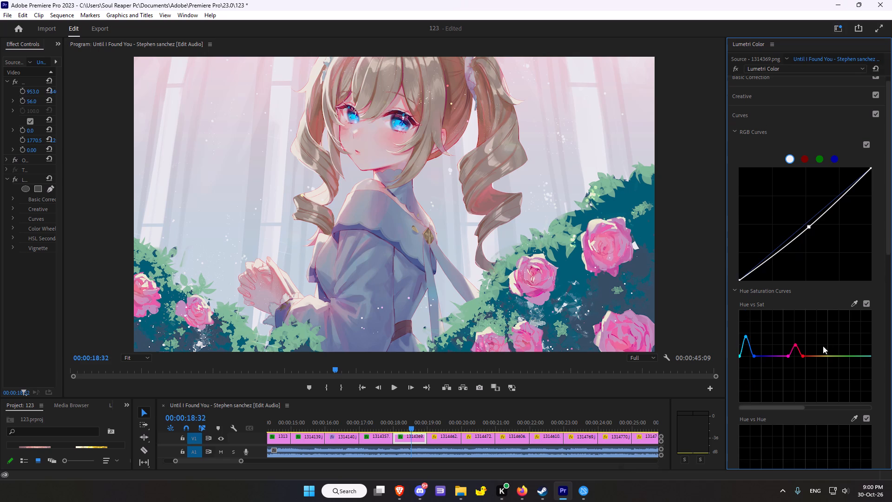
scroll(823, 346, "down", 15)
scroll(812, 344, "down", 13)
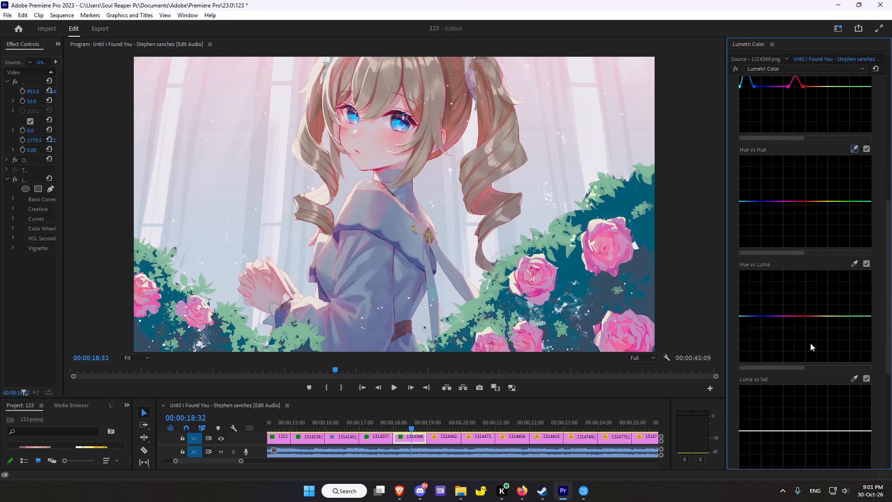
scroll(810, 343, "down", 20)
scroll(810, 343, "down", 10)
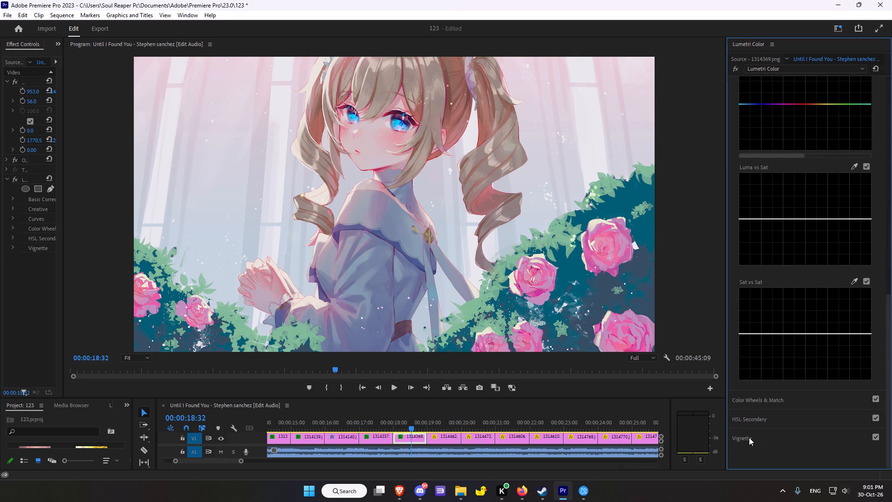
left_click(748, 437)
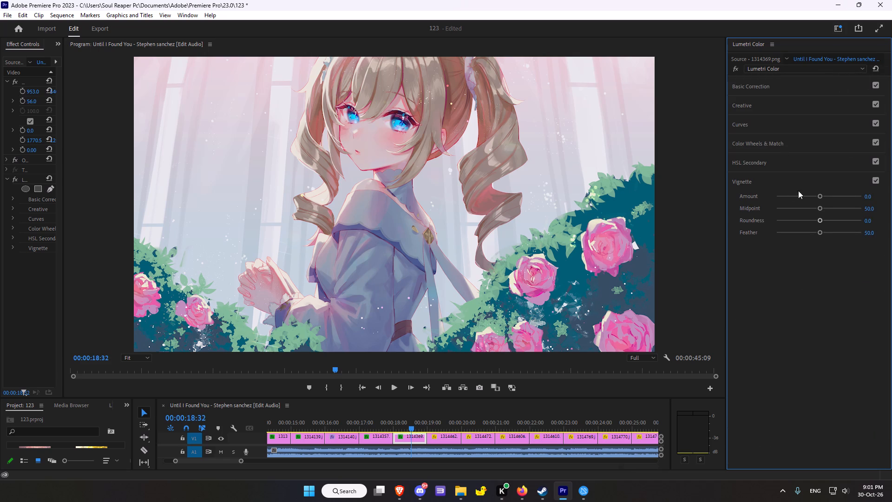
left_click_drag(819, 196, 796, 196)
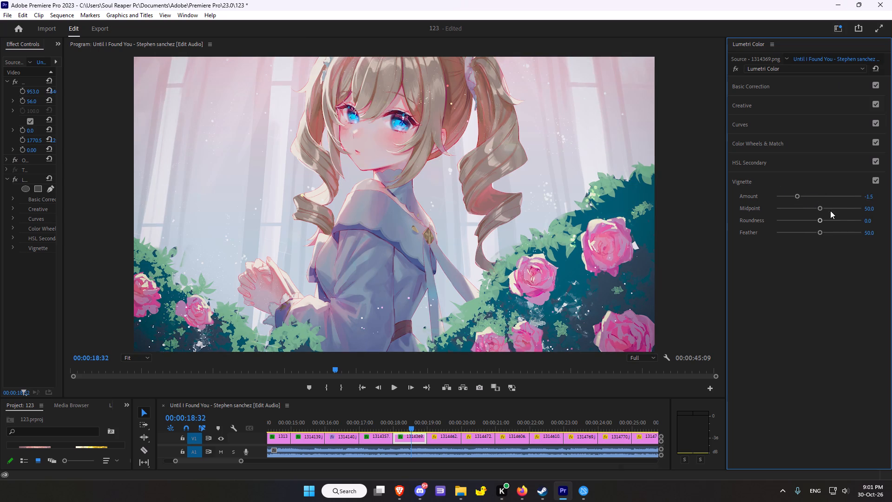
left_click_drag(819, 208, 825, 206)
left_click_drag(820, 220, 807, 220)
left_click_drag(813, 231, 798, 229)
left_click(798, 229)
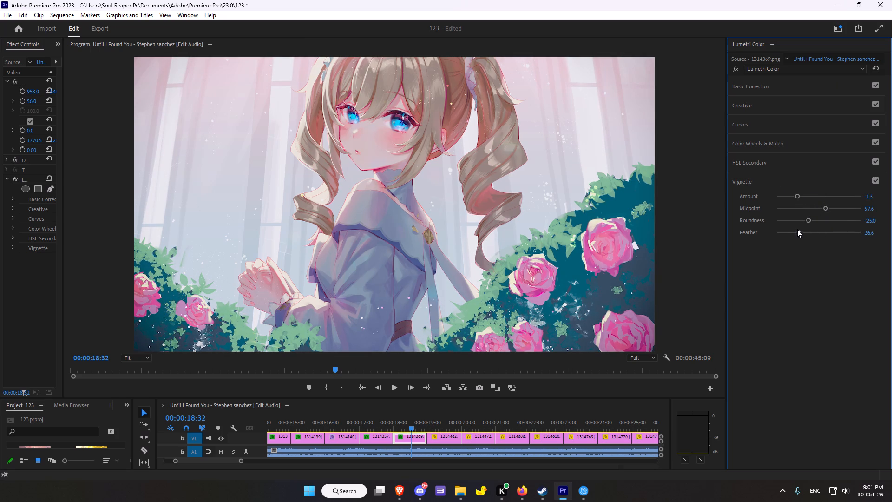
Save the project.
key("ctrl+s")
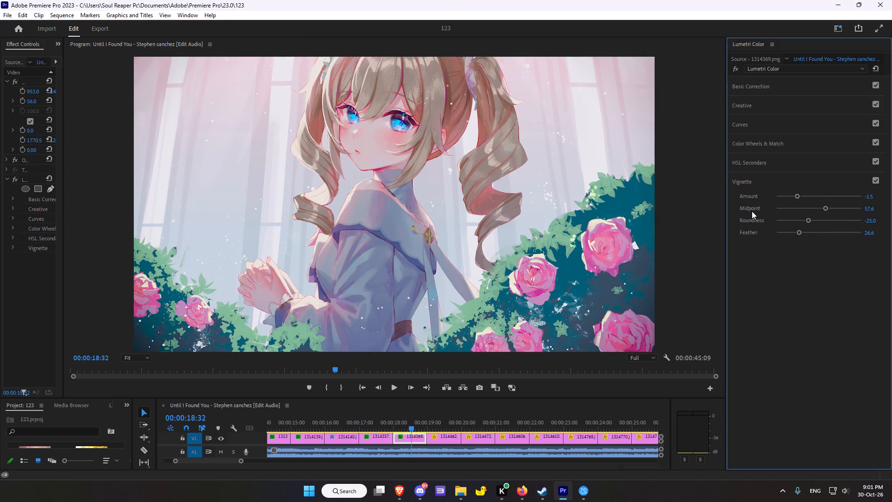